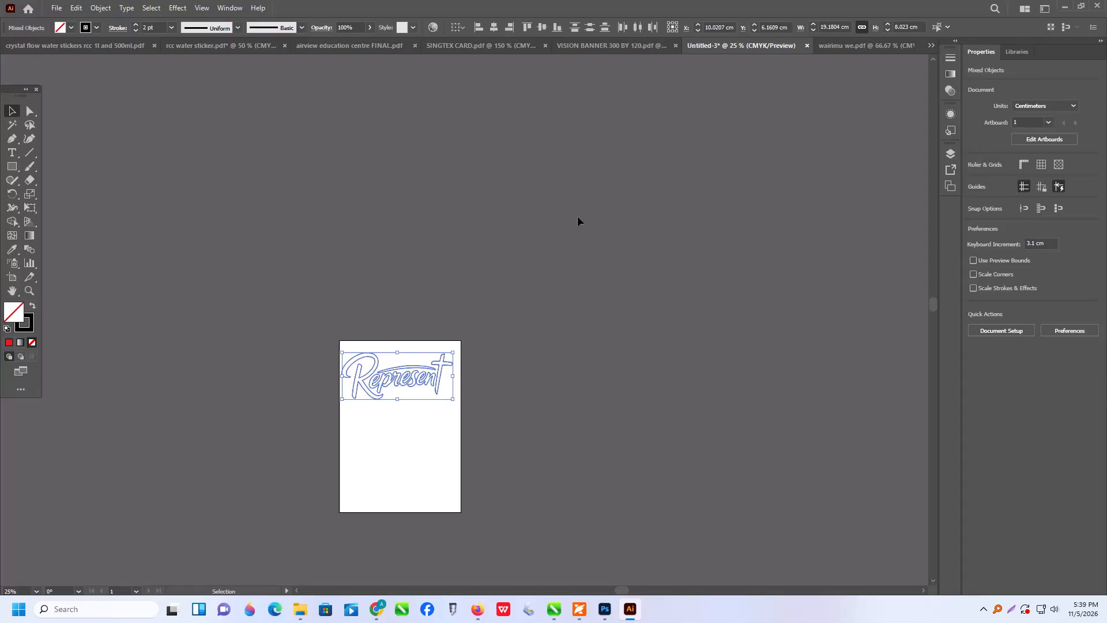
Delete the "Represent" lettering artwork from the artboard.
{"action": "left_click_drag", "start_coordinate": [149, 245], "coordinate": [161, 248]}
{"action": "left_click", "coordinate": [235, 241]}
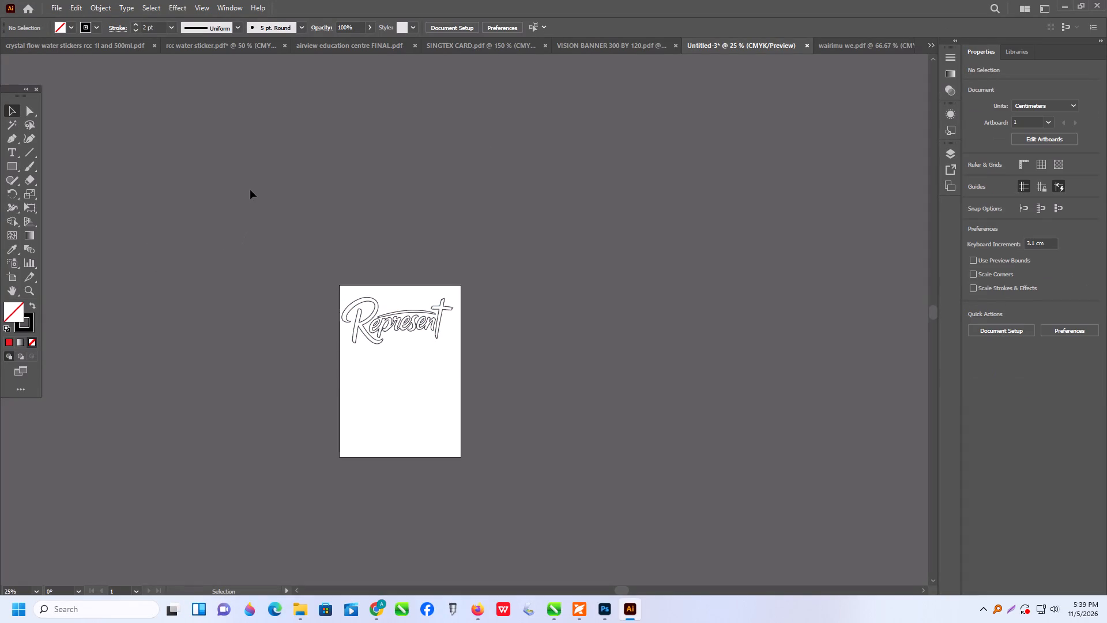
{"action": "left_click_drag", "start_coordinate": [274, 224], "coordinate": [800, 381]}
{"action": "key", "text": "Delete"}
{"action": "left_click", "coordinate": [183, 179]}
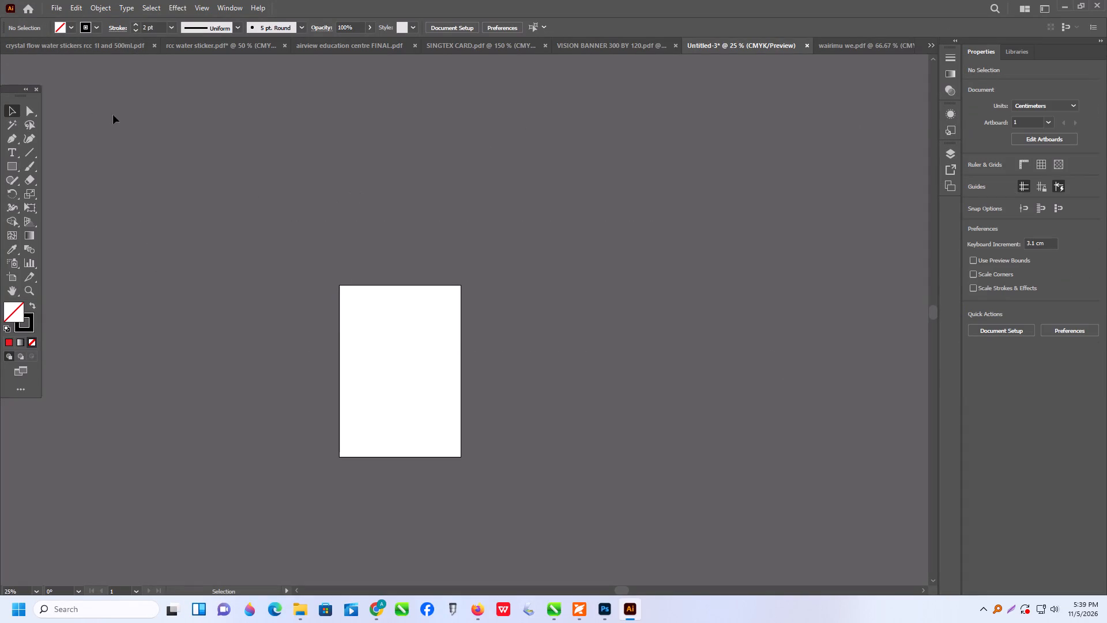
Change the artboard size to the A3 preset.
{"action": "left_click", "coordinate": [7, 276]}
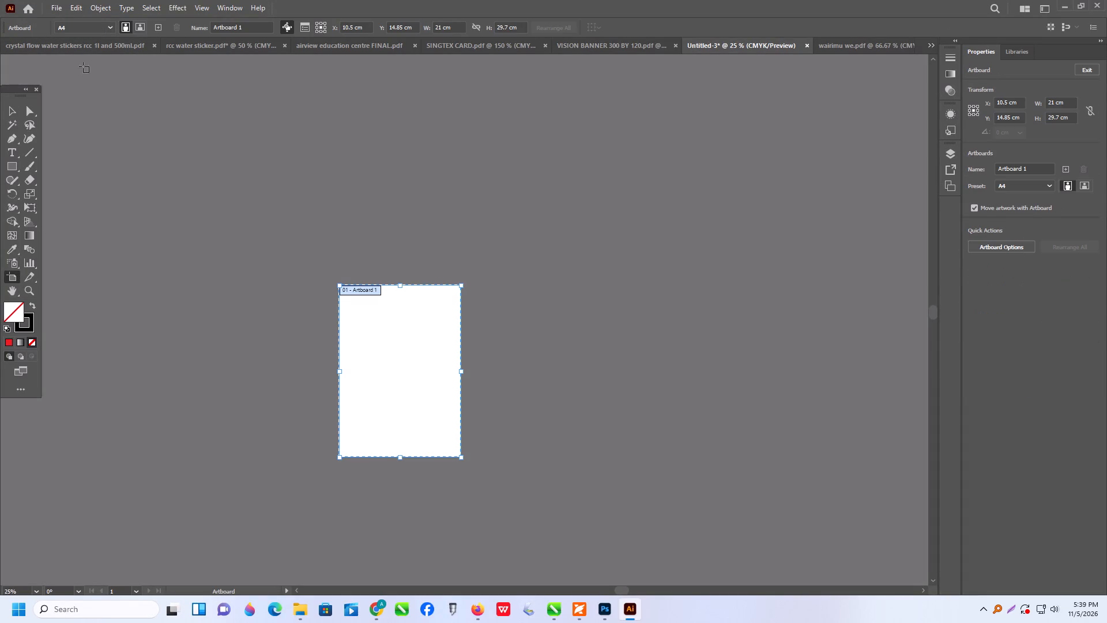
{"action": "left_click", "coordinate": [101, 26]}
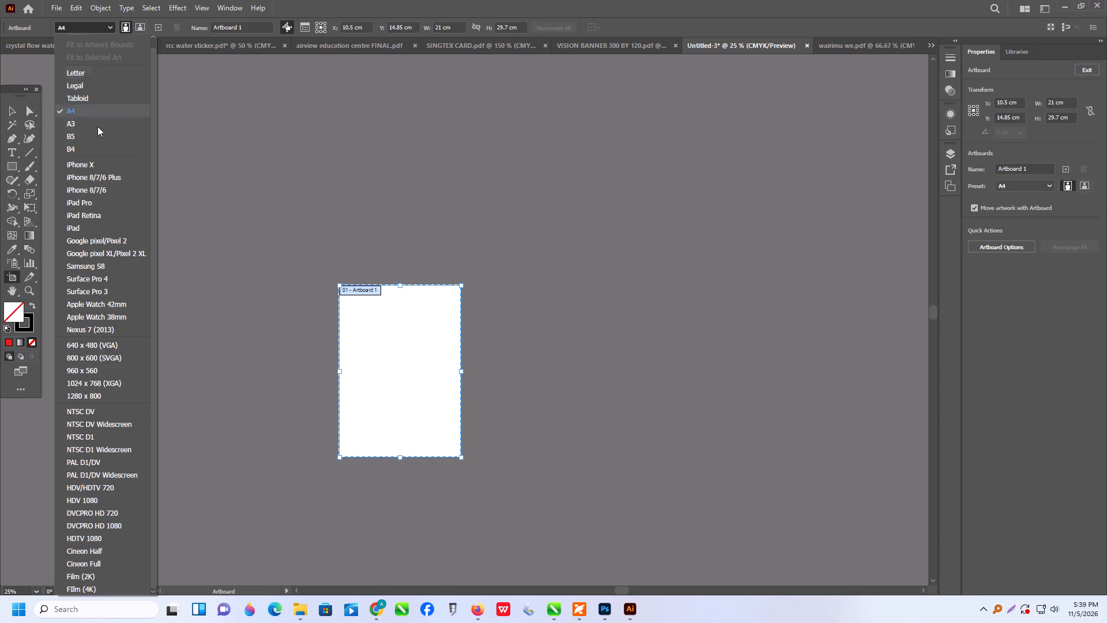
{"action": "left_click", "coordinate": [84, 122]}
{"action": "left_click", "coordinate": [10, 108]}
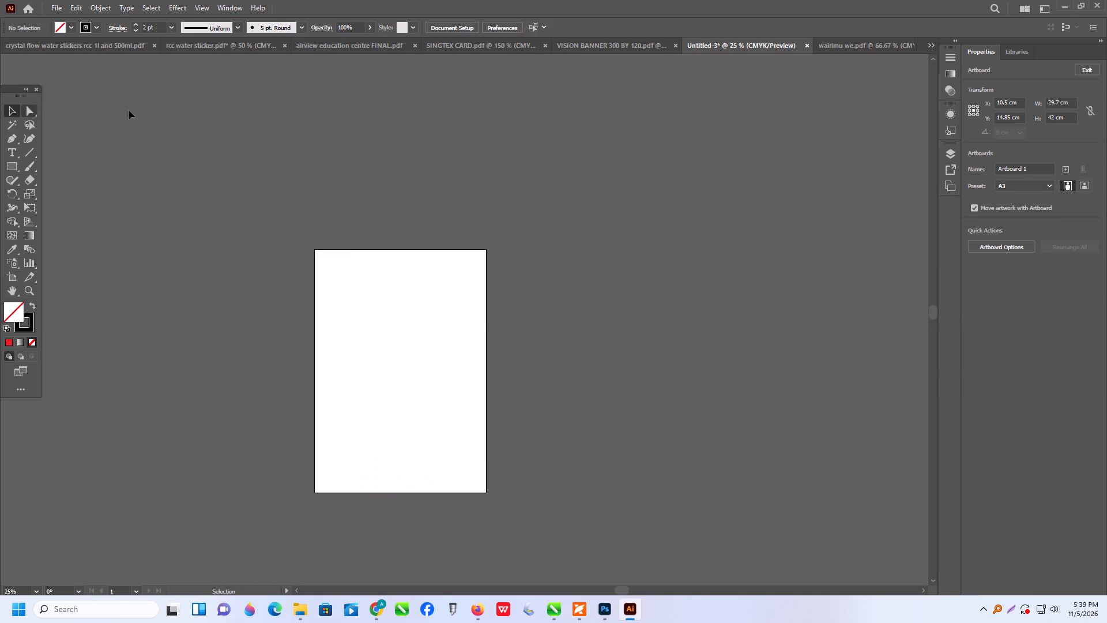
Paste the copied campaign poster image and align it to the artboard's left and top edges.
{"action": "left_click", "coordinate": [401, 111]}
{"action": "key", "text": "ctrl+v"}
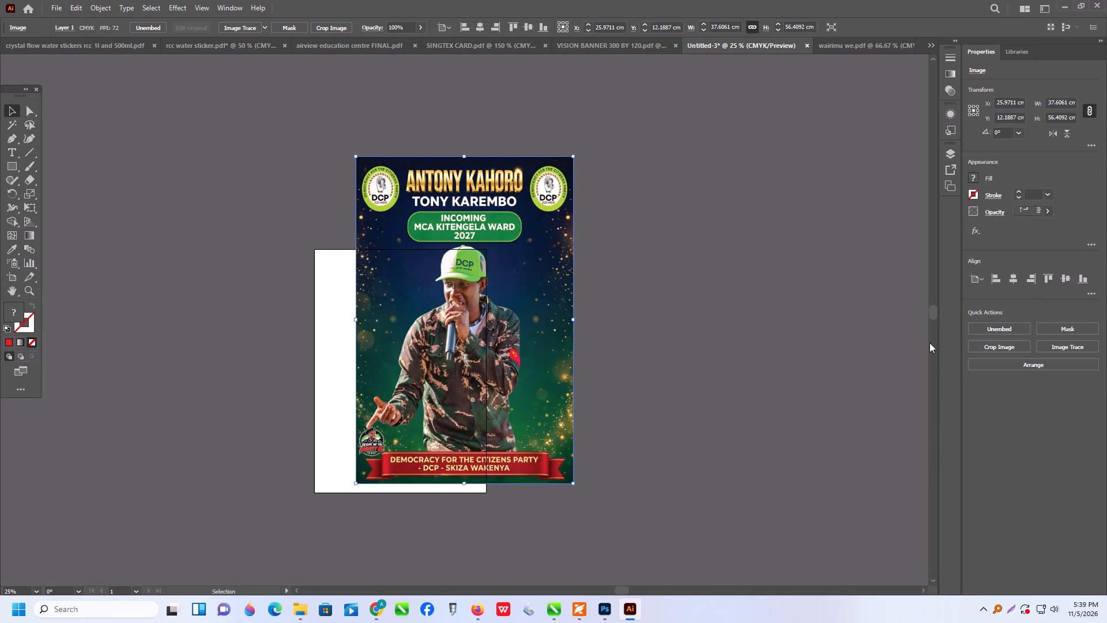
{"action": "left_click", "coordinate": [992, 279]}
{"action": "left_click", "coordinate": [1044, 279]}
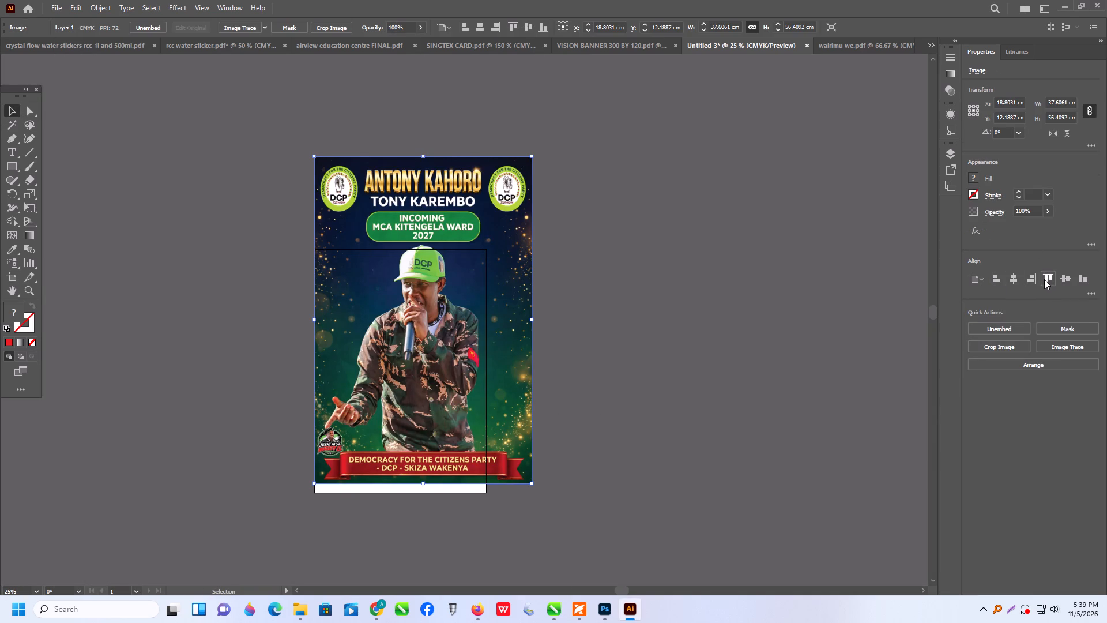
Scale the poster down to A3 height and stretch its width to fill the artboard, about 29.7 by 42.1 cm.
{"action": "scroll", "coordinate": [488, 412], "scroll_direction": "down", "scroll_amount": 4}
{"action": "left_click_drag", "start_coordinate": [534, 523], "coordinate": [533, 523], "text": "shift"}
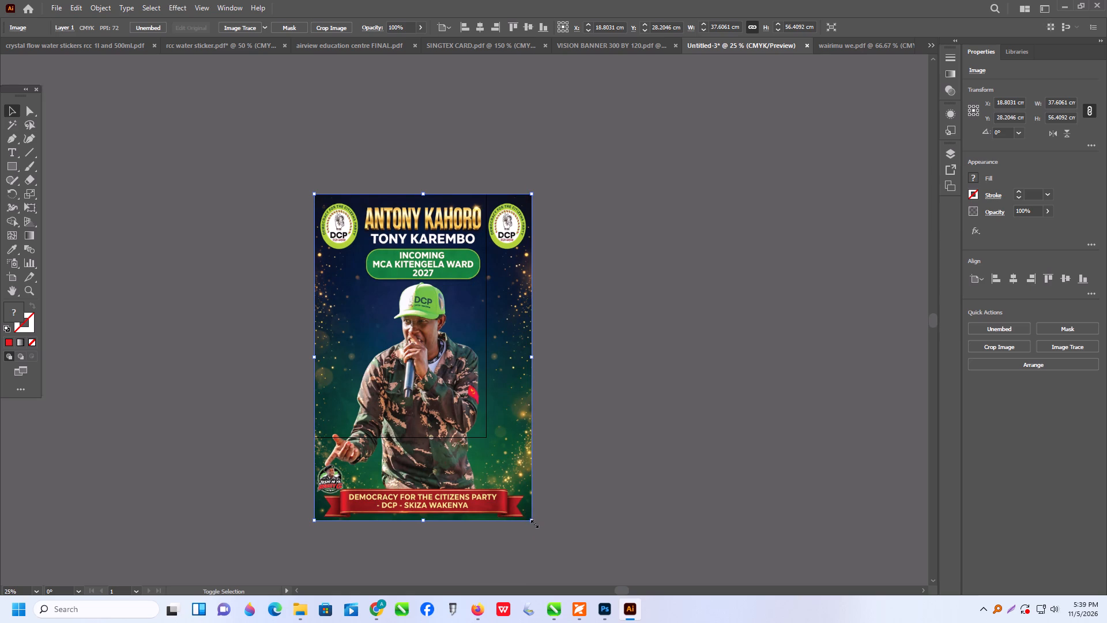
{"action": "left_click_drag", "start_coordinate": [533, 523], "coordinate": [477, 442], "text": "shift"}
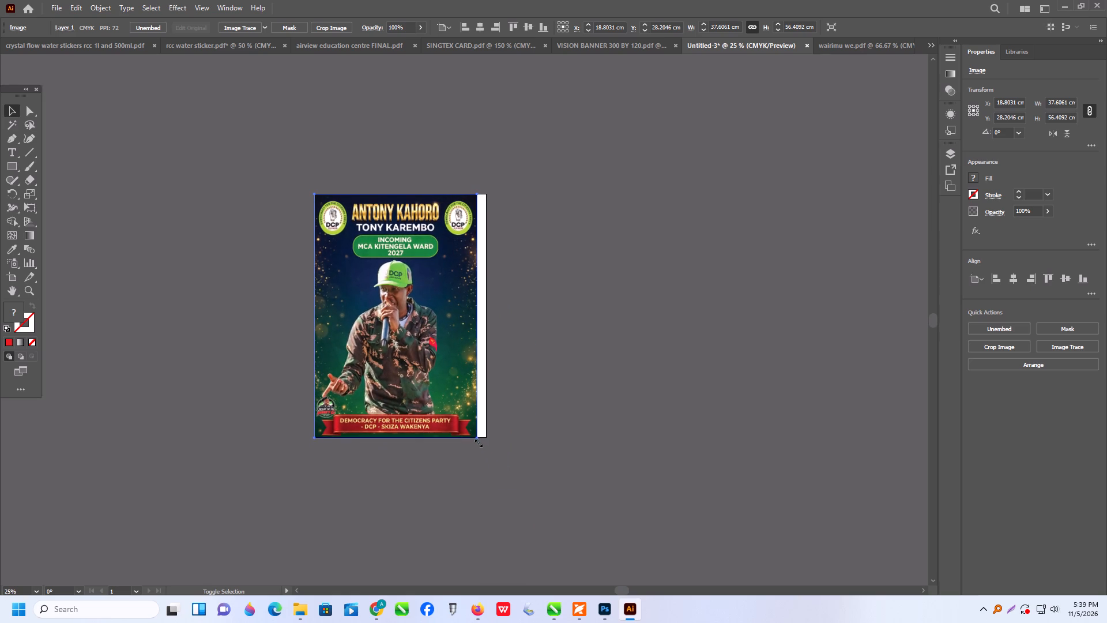
{"action": "left_click_drag", "start_coordinate": [477, 442], "coordinate": [478, 442], "text": "shift"}
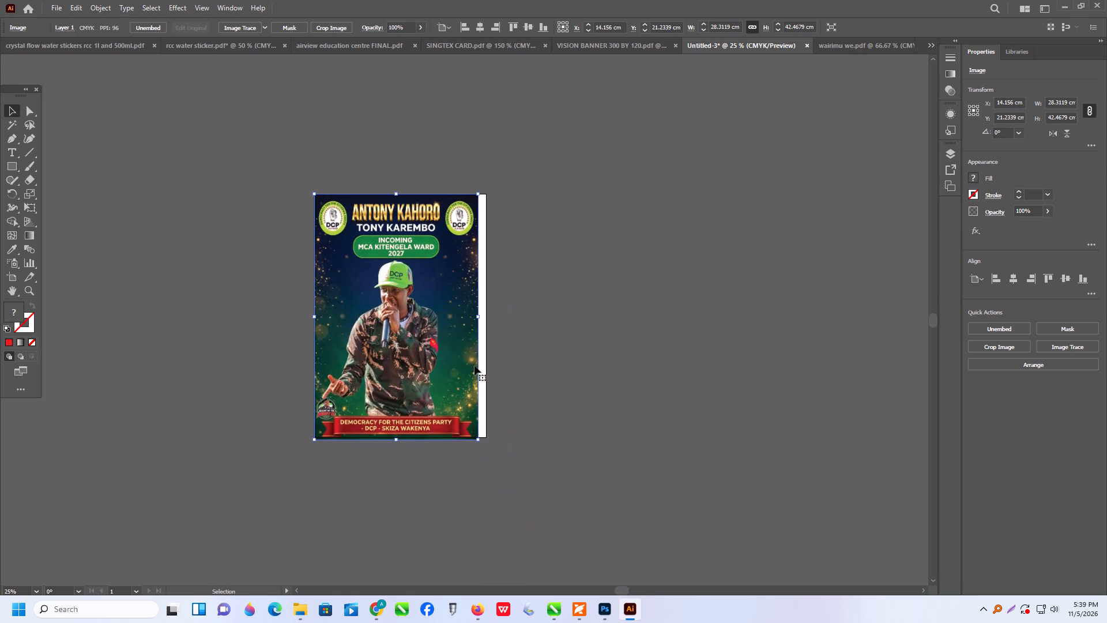
{"action": "scroll", "coordinate": [473, 366], "scroll_direction": "up", "scroll_amount": 2, "text": "alt"}
{"action": "left_click", "coordinate": [481, 516], "text": "shift"}
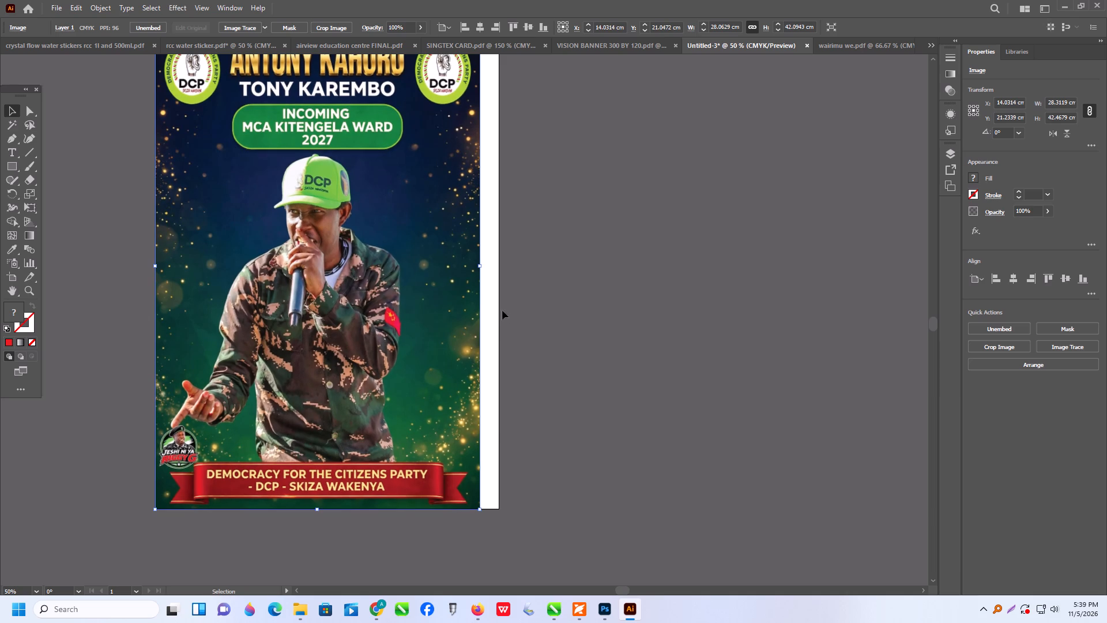
{"action": "left_click_drag", "start_coordinate": [481, 263], "coordinate": [498, 273]}
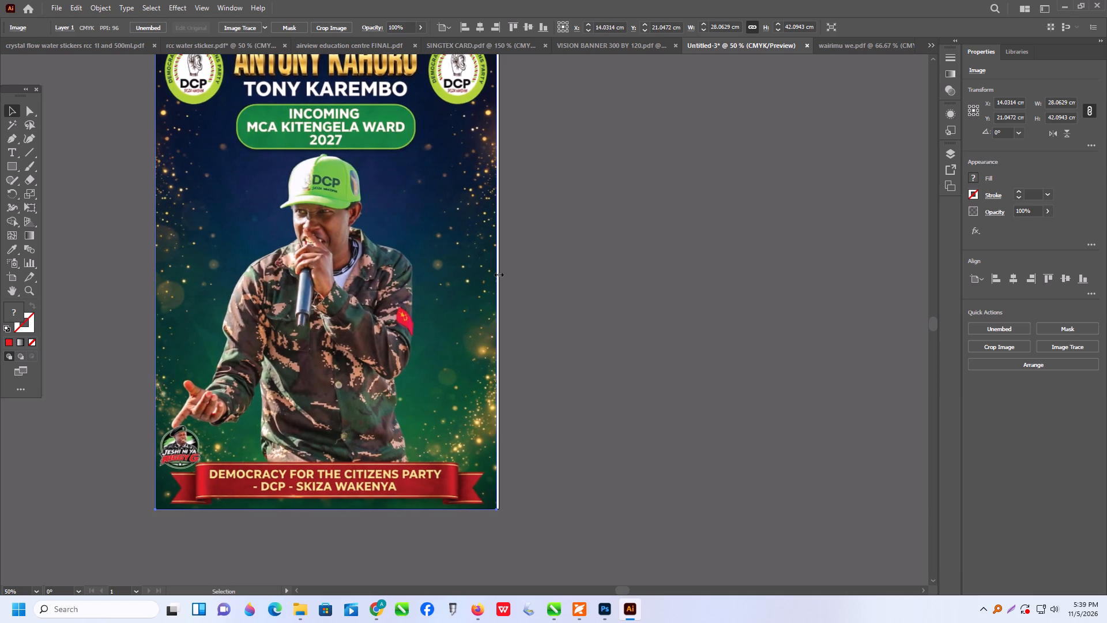
{"action": "left_click_drag", "start_coordinate": [498, 273], "coordinate": [498, 275]}
Resize the artboard to 100 cm wide by 100 cm high.
{"action": "scroll", "coordinate": [542, 299], "scroll_direction": "down", "scroll_amount": 3, "text": "alt"}
{"action": "scroll", "coordinate": [423, 277], "scroll_direction": "up", "scroll_amount": 3}
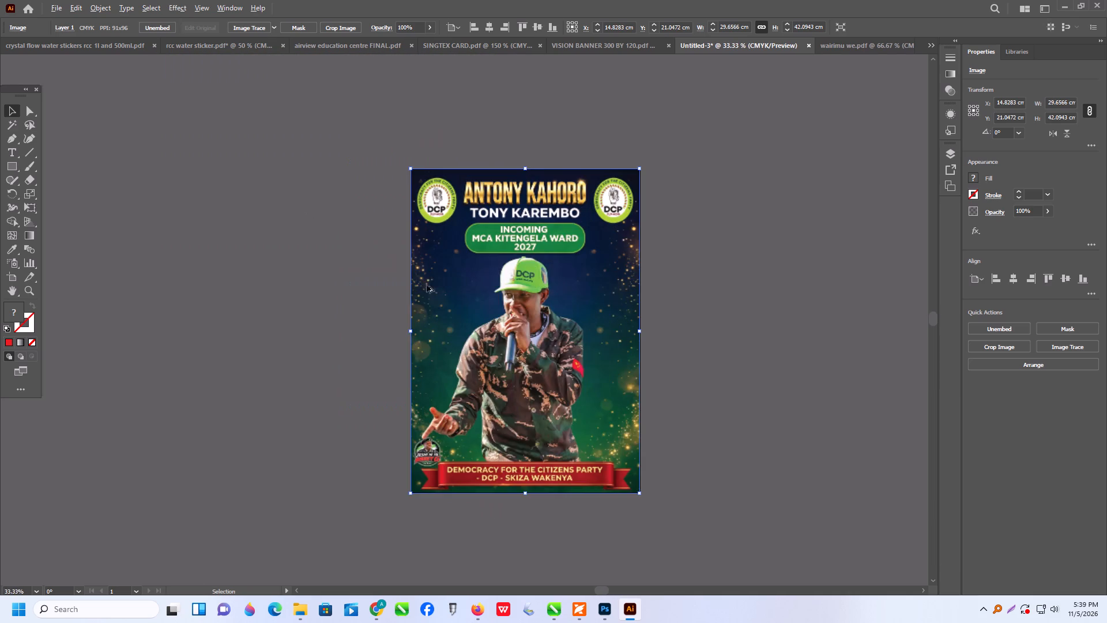
{"action": "scroll", "coordinate": [447, 299], "scroll_direction": "up", "scroll_amount": 2, "text": "alt"}
{"action": "scroll", "coordinate": [541, 275], "scroll_direction": "down", "scroll_amount": 3}
{"action": "scroll", "coordinate": [654, 269], "scroll_direction": "down", "scroll_amount": 3, "text": "alt"}
{"action": "scroll", "coordinate": [384, 227], "scroll_direction": "down", "scroll_amount": 6}
{"action": "left_click", "coordinate": [308, 213]}
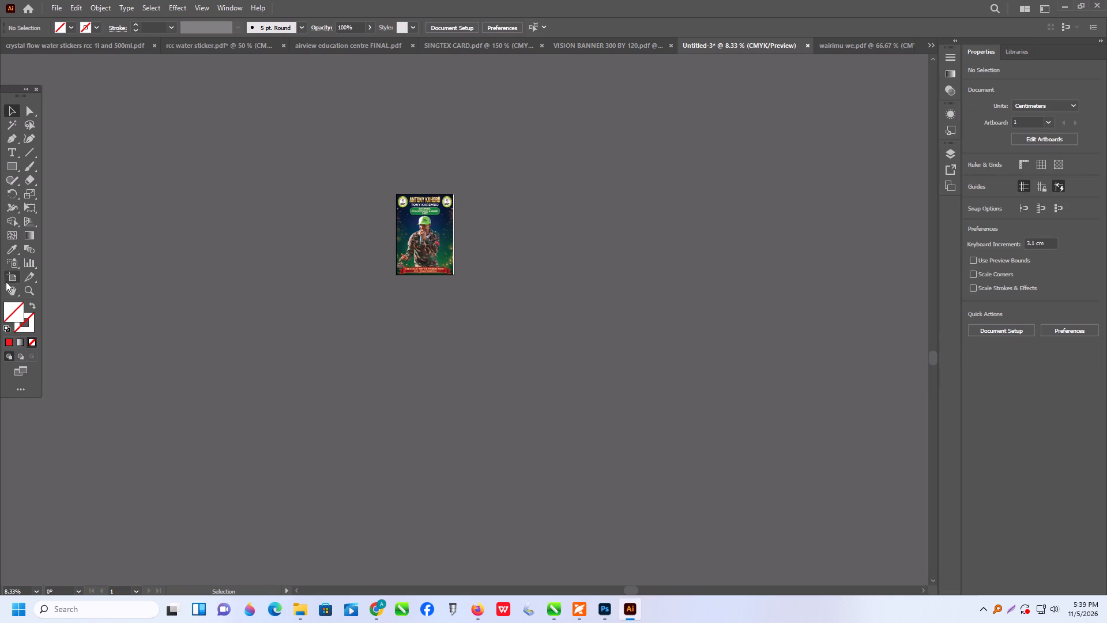
{"action": "left_click", "coordinate": [11, 277]}
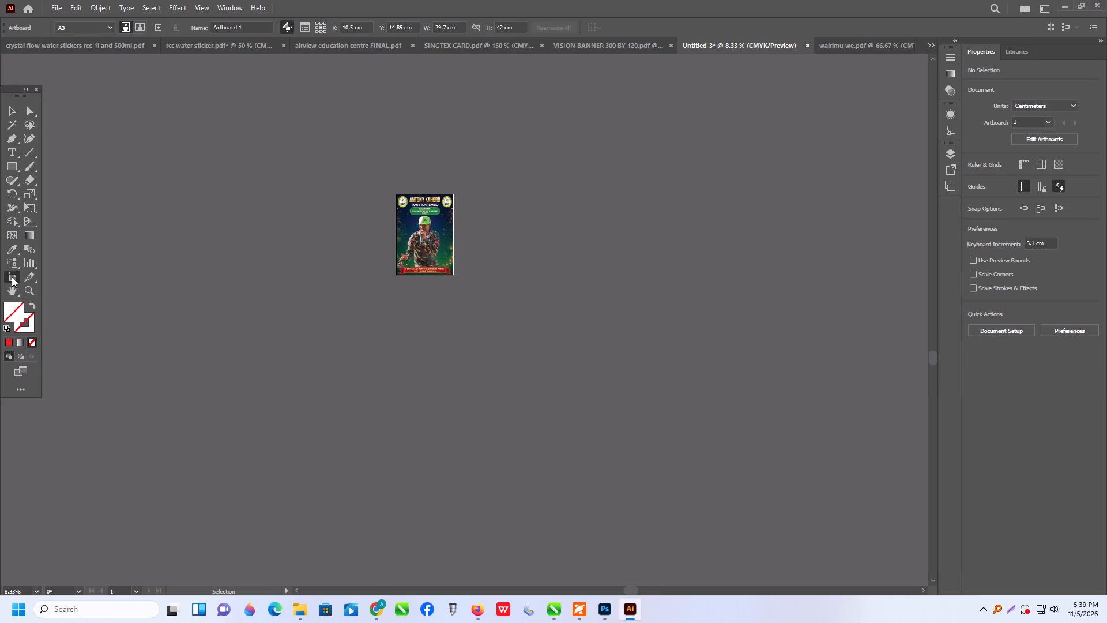
{"action": "left_click_drag", "start_coordinate": [1072, 102], "coordinate": [957, 105]}
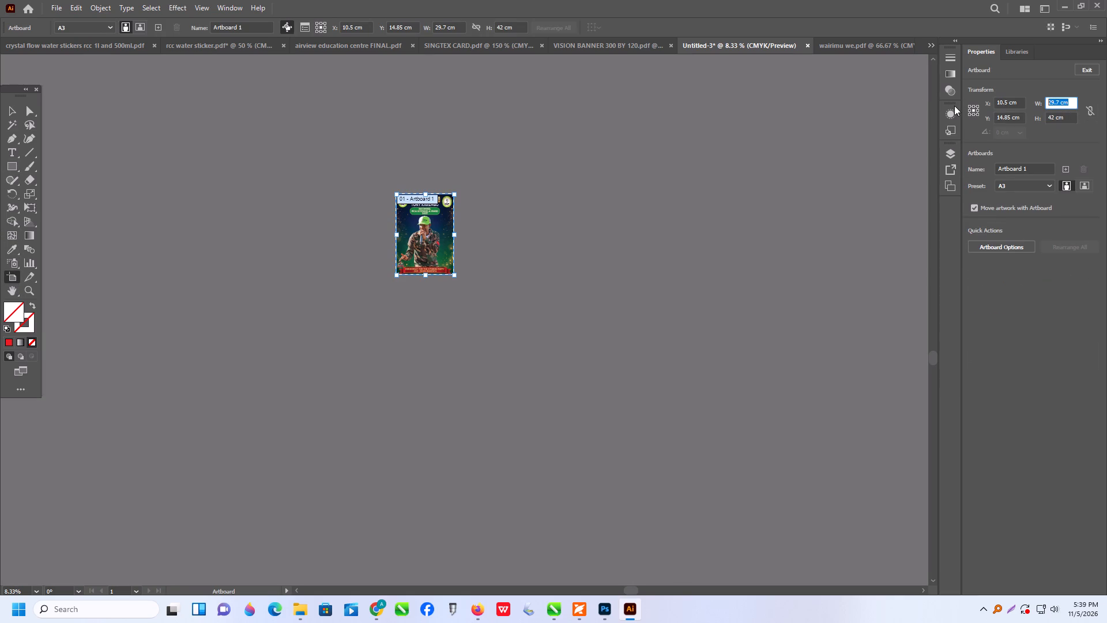
{"action": "type", "text": "100"}
{"action": "key", "text": "Tab"}
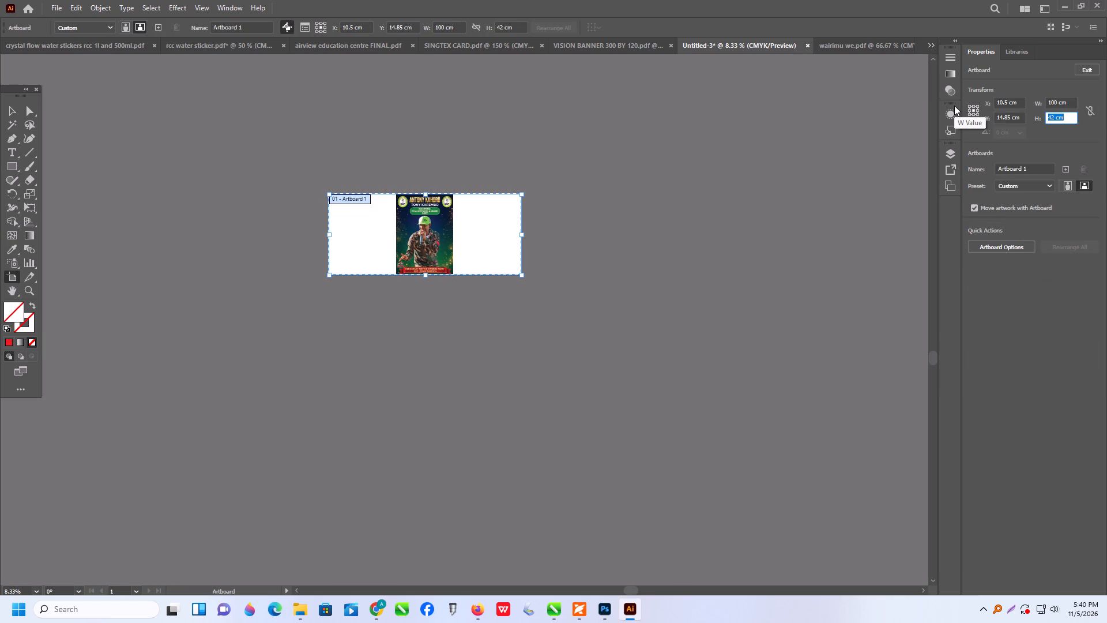
{"action": "type", "text": "1000"}
{"action": "key", "text": "BackSpace"}
{"action": "key", "text": "Return"}
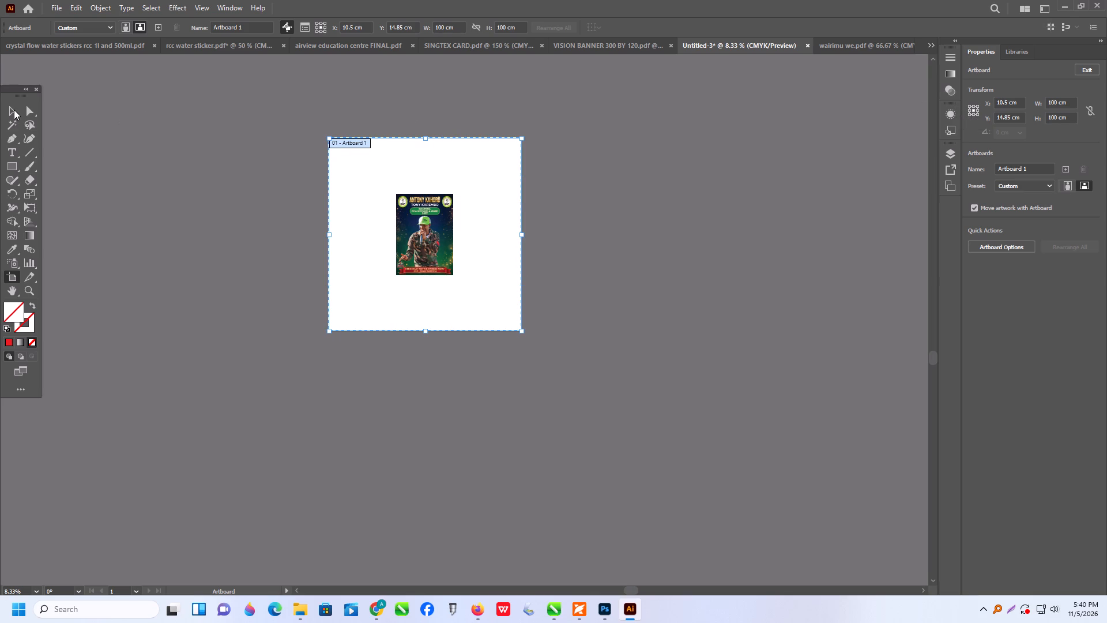
{"action": "left_click", "coordinate": [14, 107]}
Align the poster to the left and top edges of the enlarged artboard.
{"action": "left_click", "coordinate": [420, 262]}
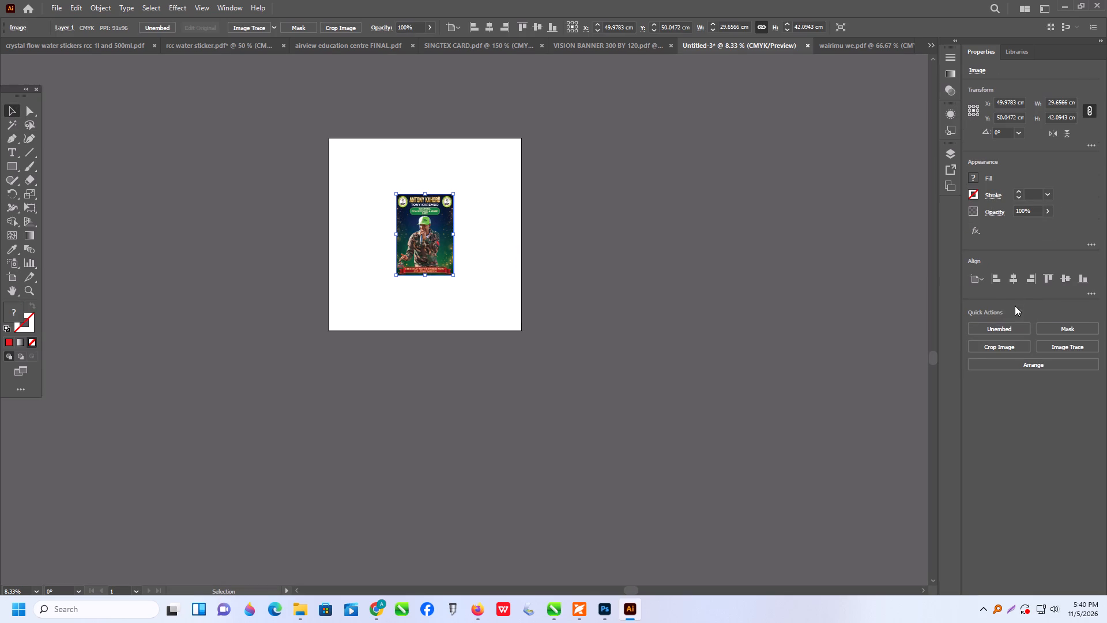
{"action": "left_click", "coordinate": [996, 283]}
{"action": "left_click", "coordinate": [1056, 275]}
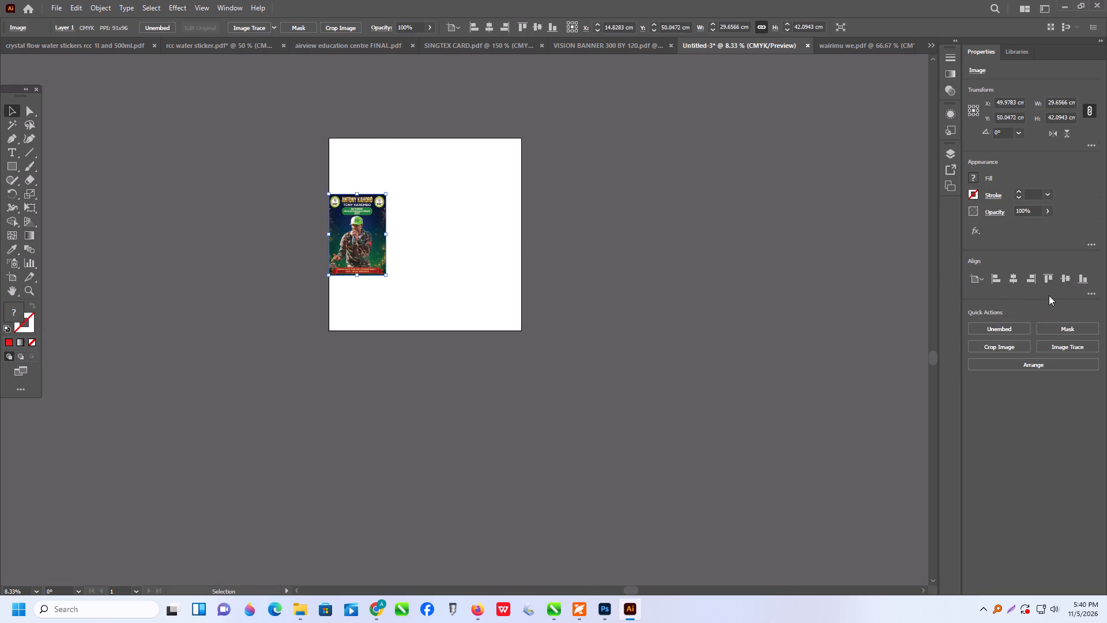
{"action": "left_click", "coordinate": [1049, 282]}
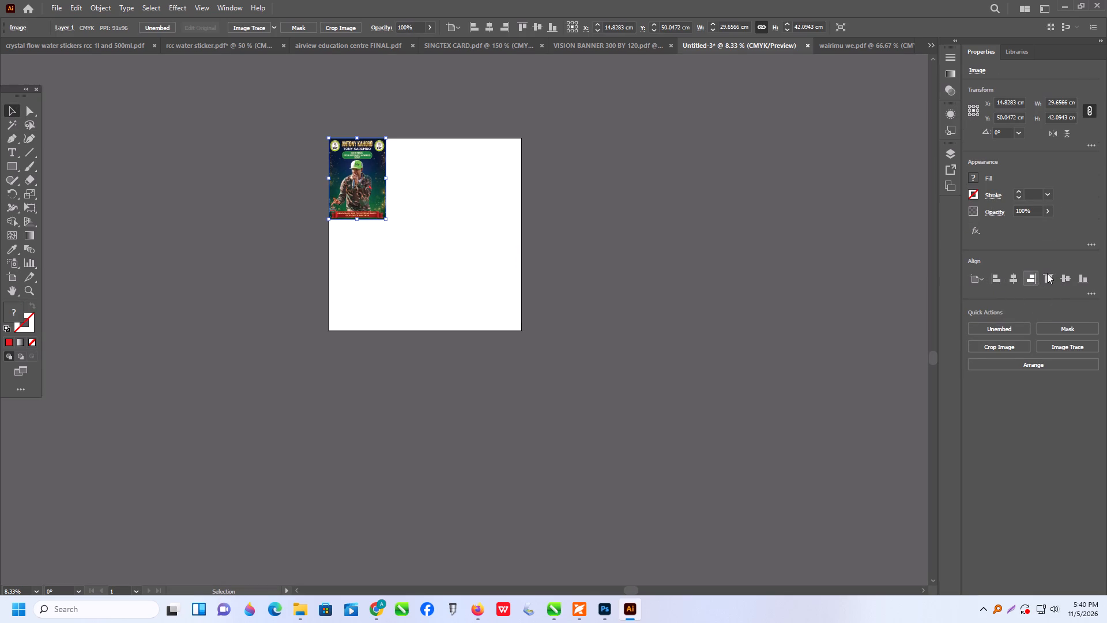
{"action": "left_click", "coordinate": [1047, 273]}
{"action": "left_click", "coordinate": [387, 115]}
Duplicate the poster three times side by side with a small gap to form a row of four along the artboard's top.
{"action": "left_click_drag", "start_coordinate": [361, 174], "coordinate": [420, 178], "text": "alt"}
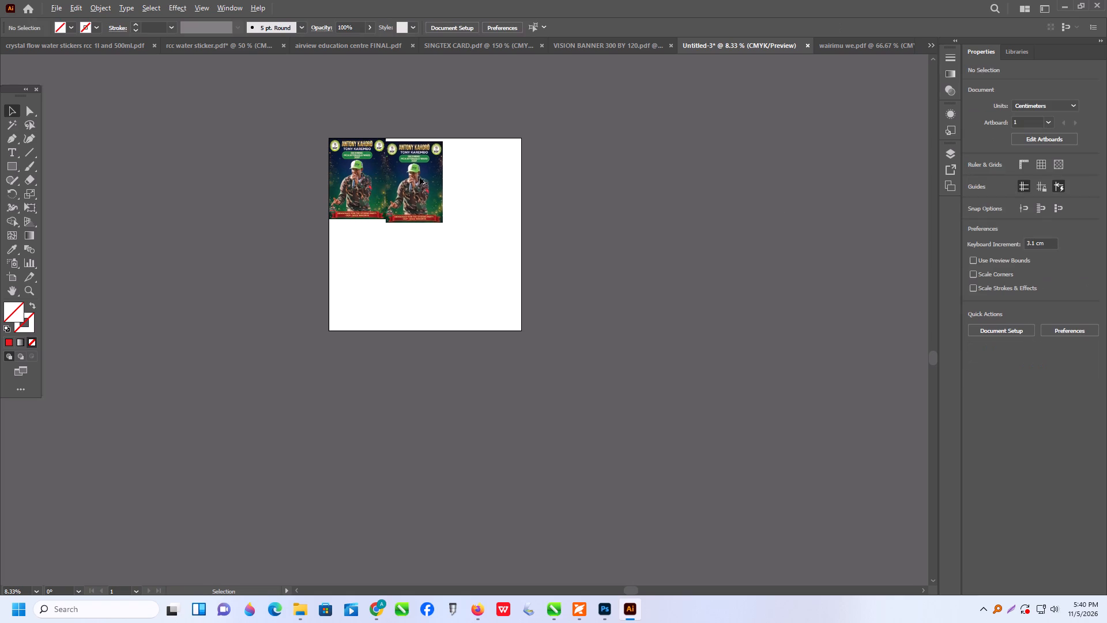
{"action": "left_click_drag", "start_coordinate": [420, 178], "coordinate": [419, 175], "text": "alt"}
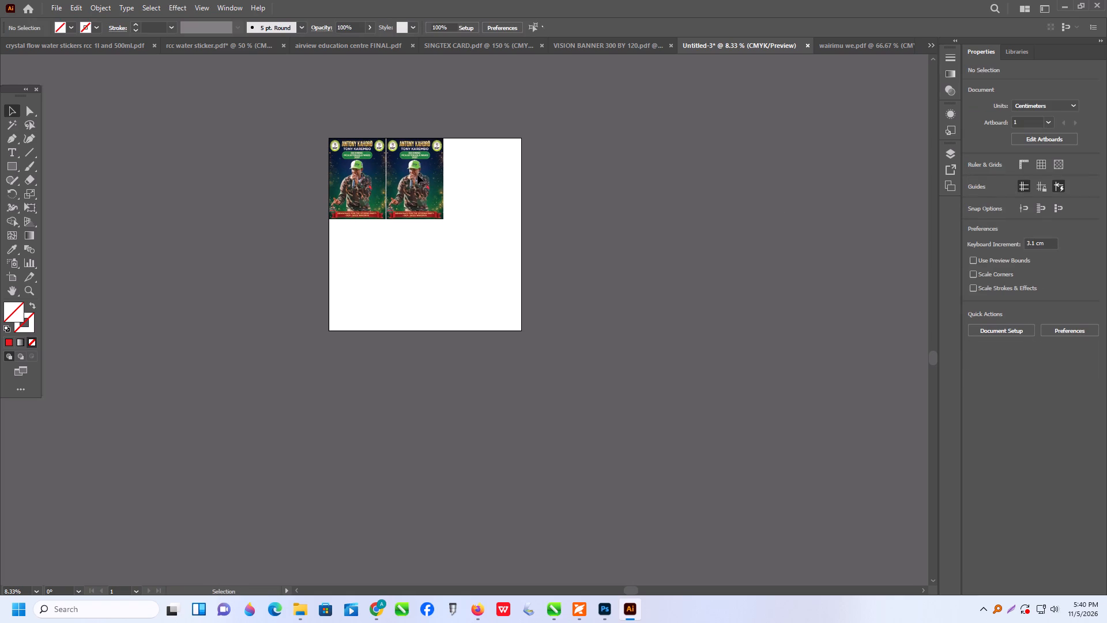
{"action": "key", "text": "ctrl+d"}
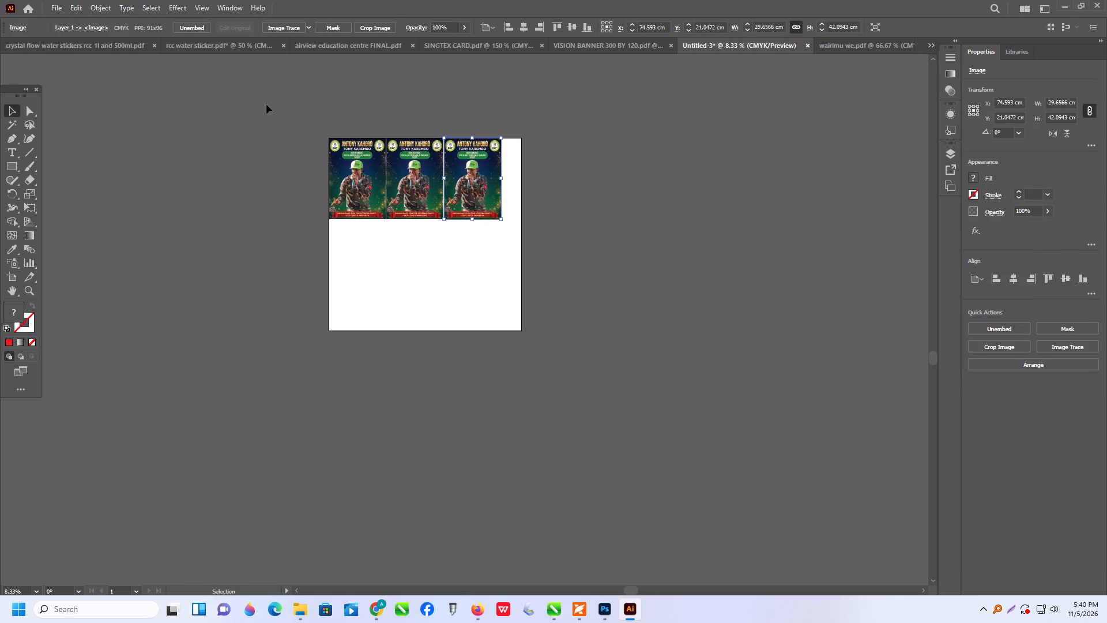
{"action": "key", "text": "ctrl+d"}
Copy the whole row of four posters directly below the first row with a small gap.
{"action": "left_click_drag", "start_coordinate": [243, 104], "coordinate": [763, 298]}
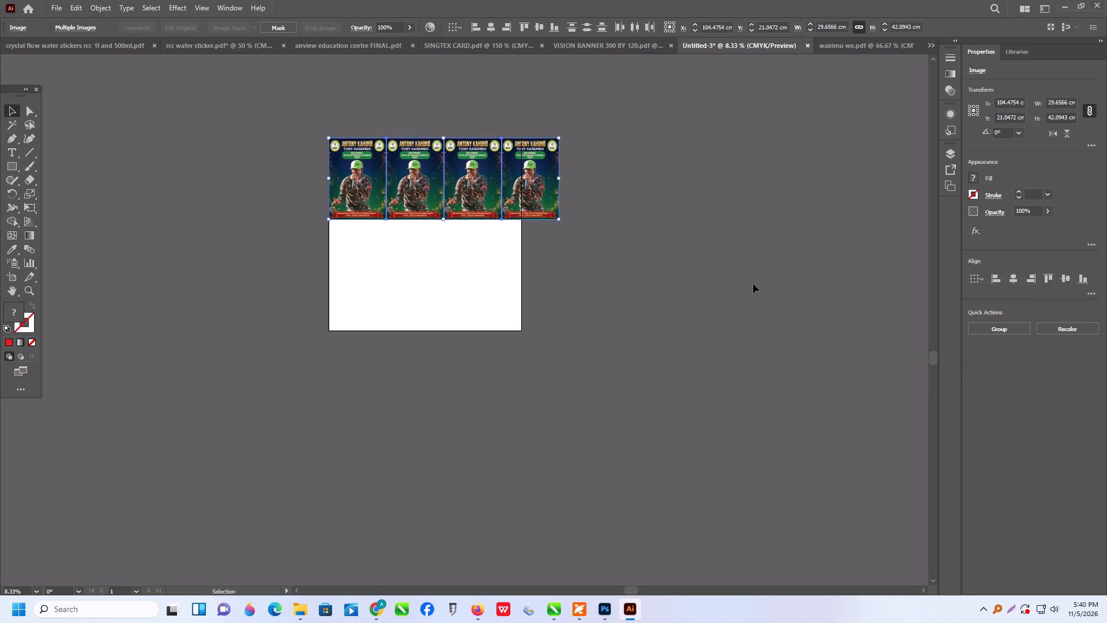
{"action": "left_click", "coordinate": [752, 282]}
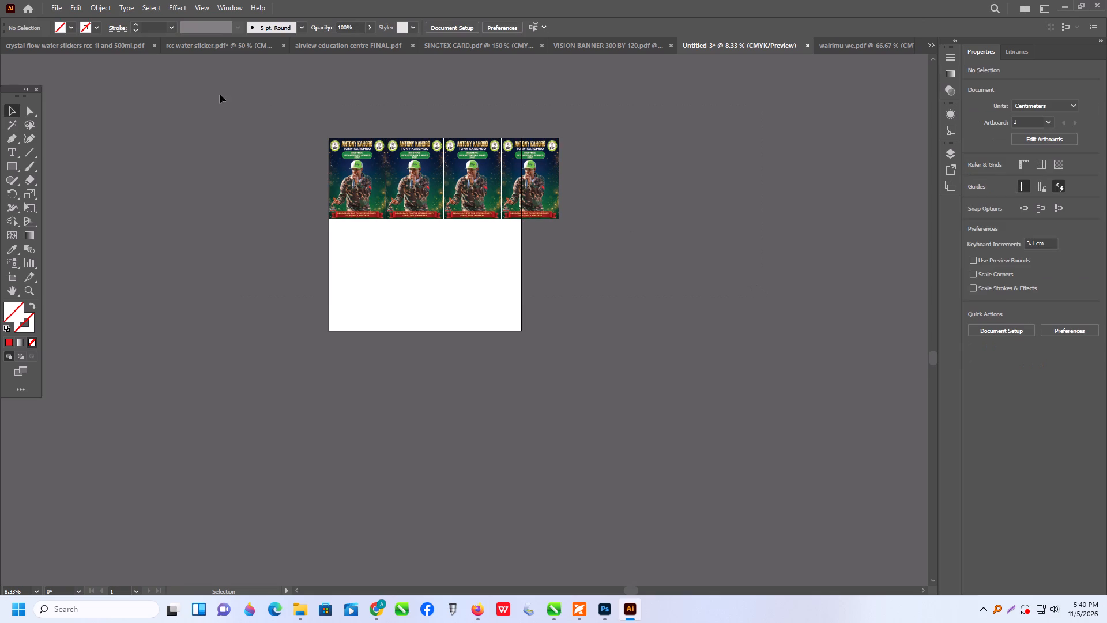
{"action": "left_click", "coordinate": [216, 102]}
{"action": "left_click_drag", "start_coordinate": [233, 104], "coordinate": [696, 261]}
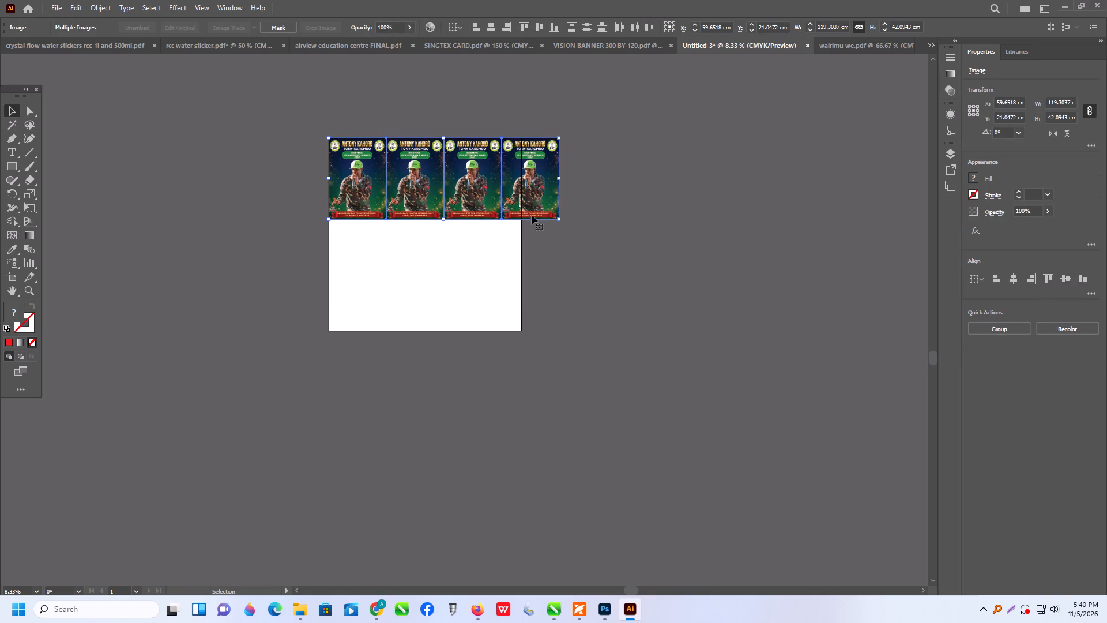
{"action": "left_click_drag", "start_coordinate": [536, 196], "coordinate": [537, 278], "text": "alt"}
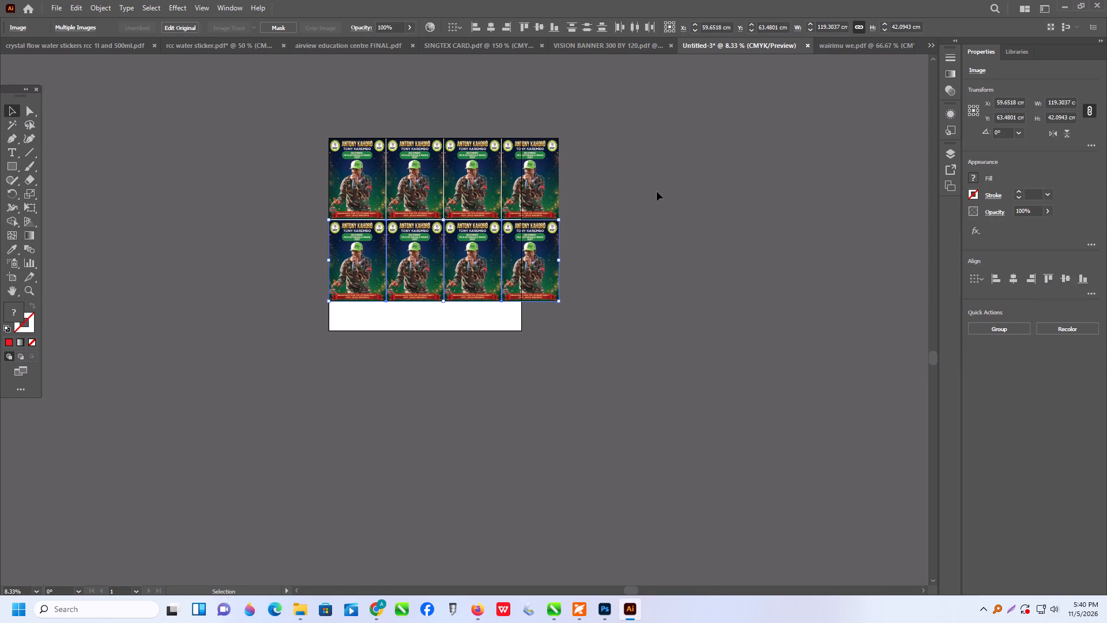
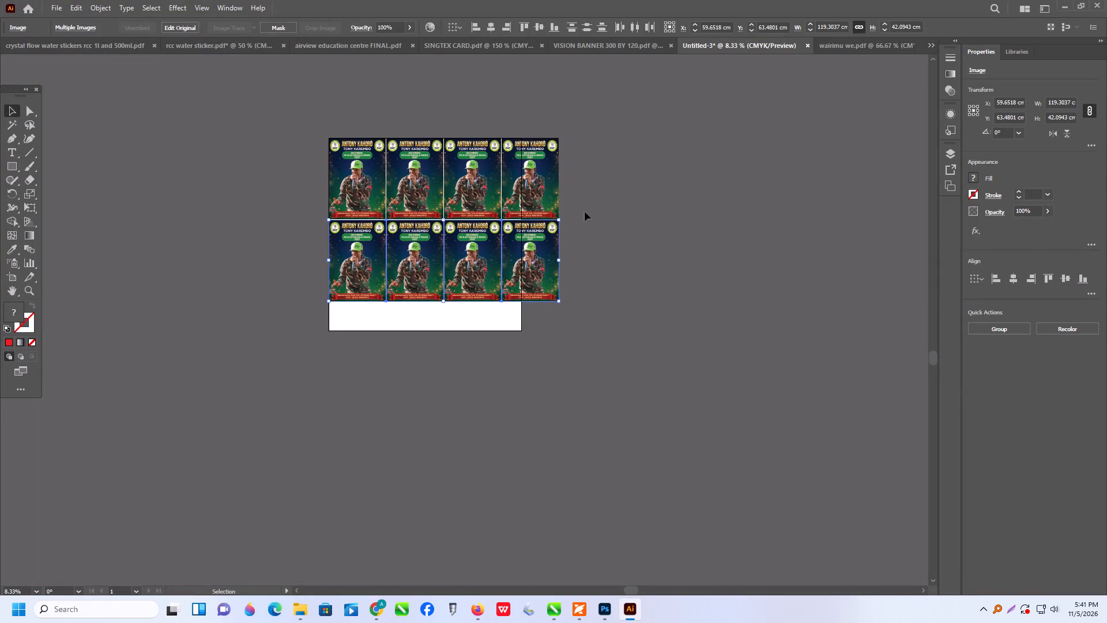
Deselect the copied row and select only the first poster of the top row.
{"action": "left_click", "coordinate": [597, 187]}
{"action": "left_click_drag", "start_coordinate": [280, 102], "coordinate": [347, 215]}
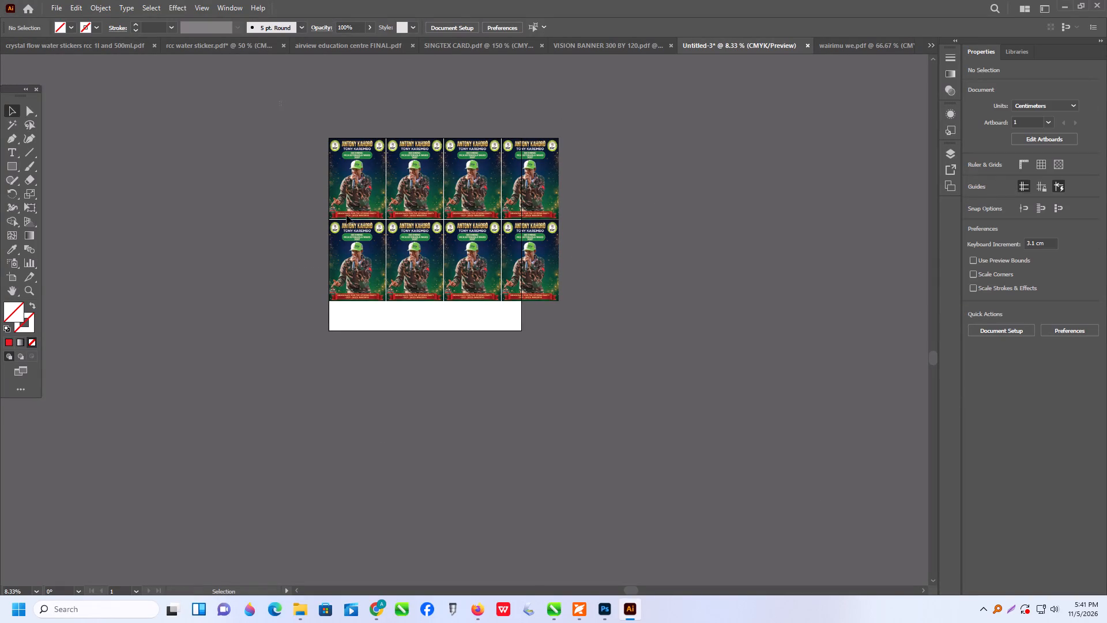
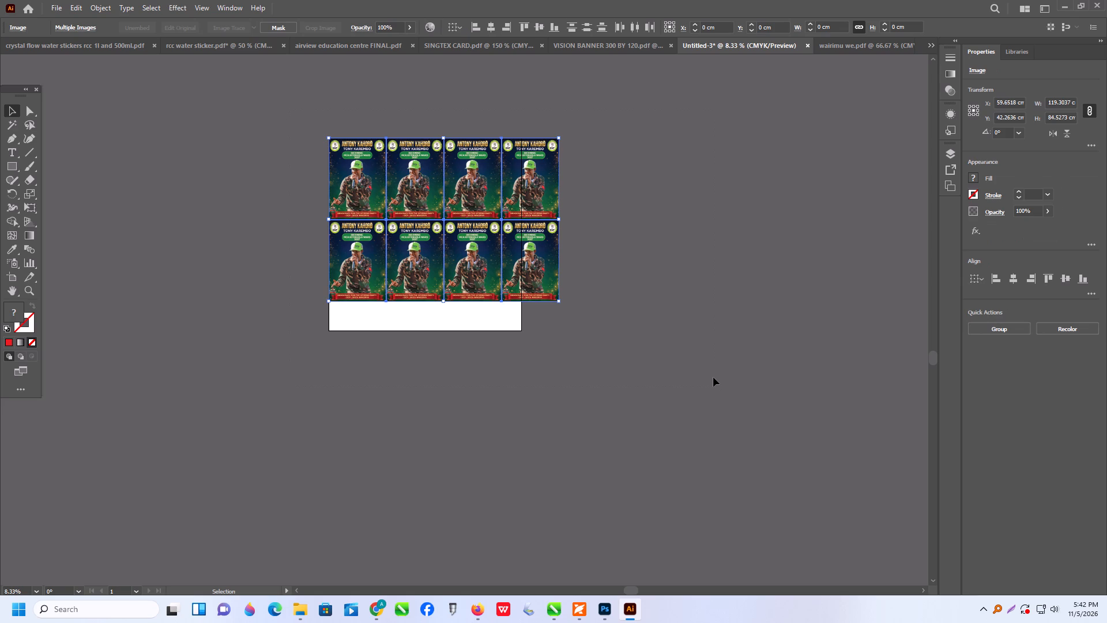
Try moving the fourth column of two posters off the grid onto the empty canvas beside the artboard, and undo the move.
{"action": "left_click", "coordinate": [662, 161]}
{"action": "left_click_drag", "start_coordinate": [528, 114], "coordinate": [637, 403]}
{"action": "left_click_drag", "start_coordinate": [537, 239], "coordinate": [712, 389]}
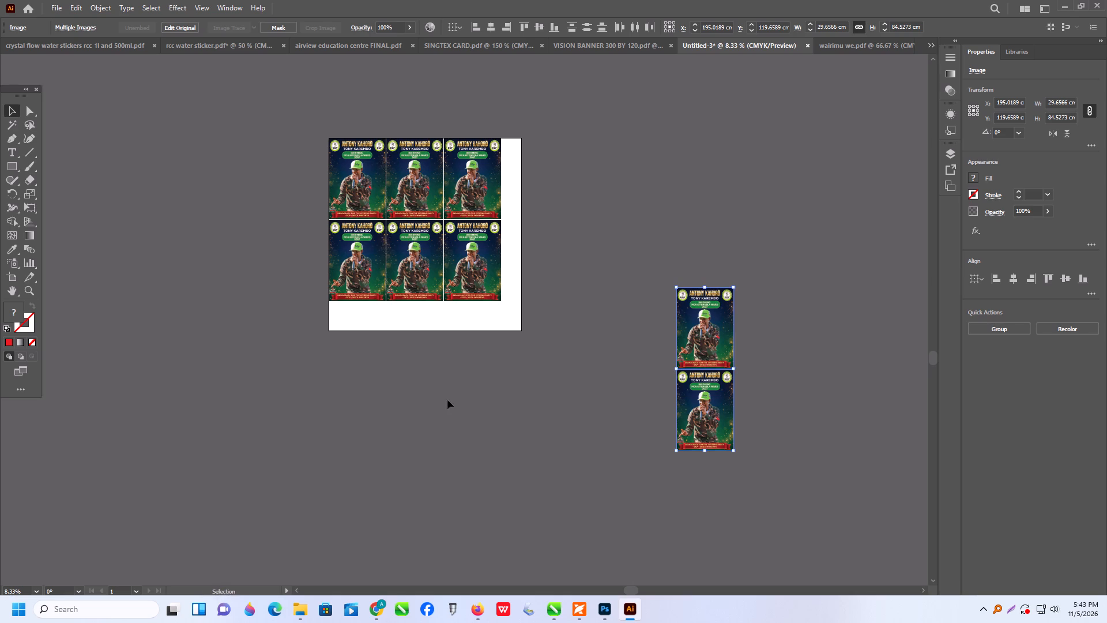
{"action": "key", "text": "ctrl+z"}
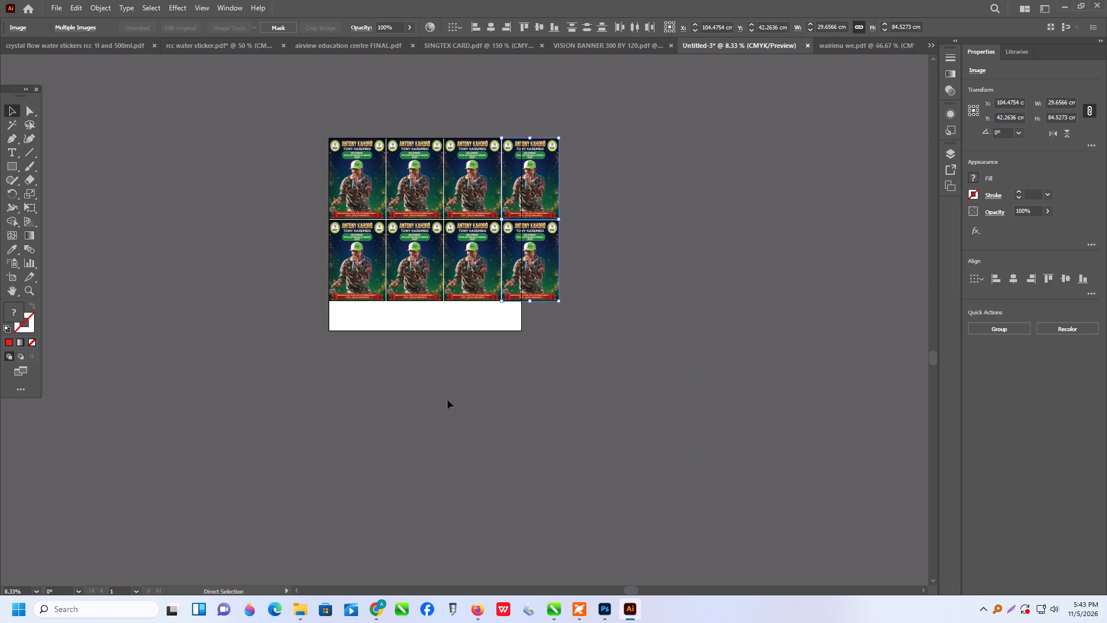
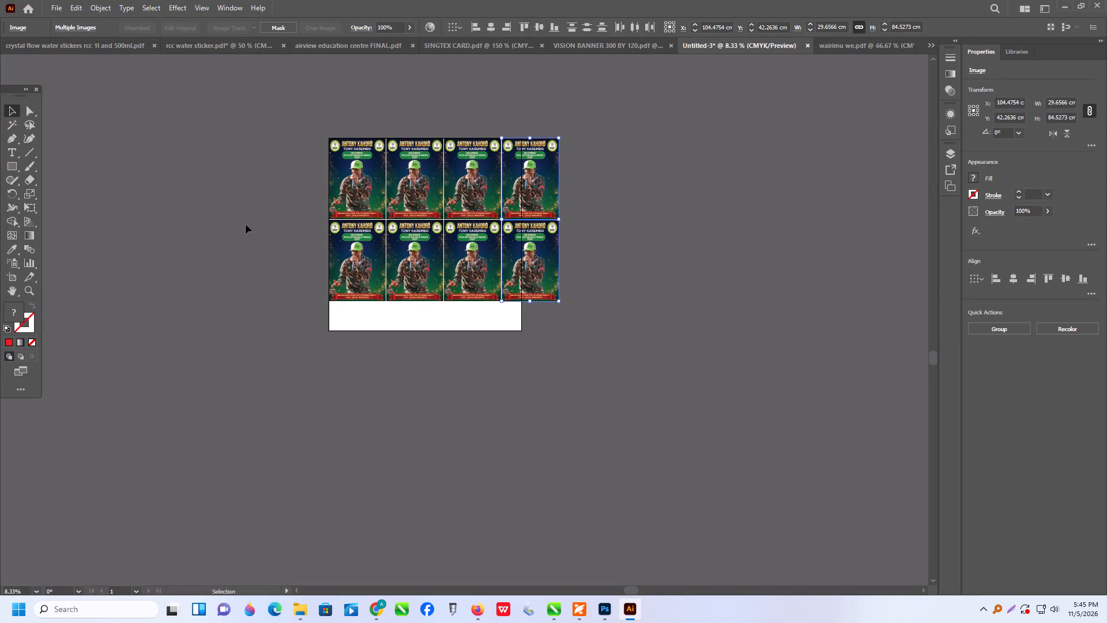
Distribute the four top-row posters horizontally with 0.1 cm spacing, using the fourth poster as the key object.
{"action": "left_click", "coordinate": [249, 189]}
{"action": "left_click_drag", "start_coordinate": [240, 123], "coordinate": [759, 299]}
{"action": "left_click", "coordinate": [724, 262]}
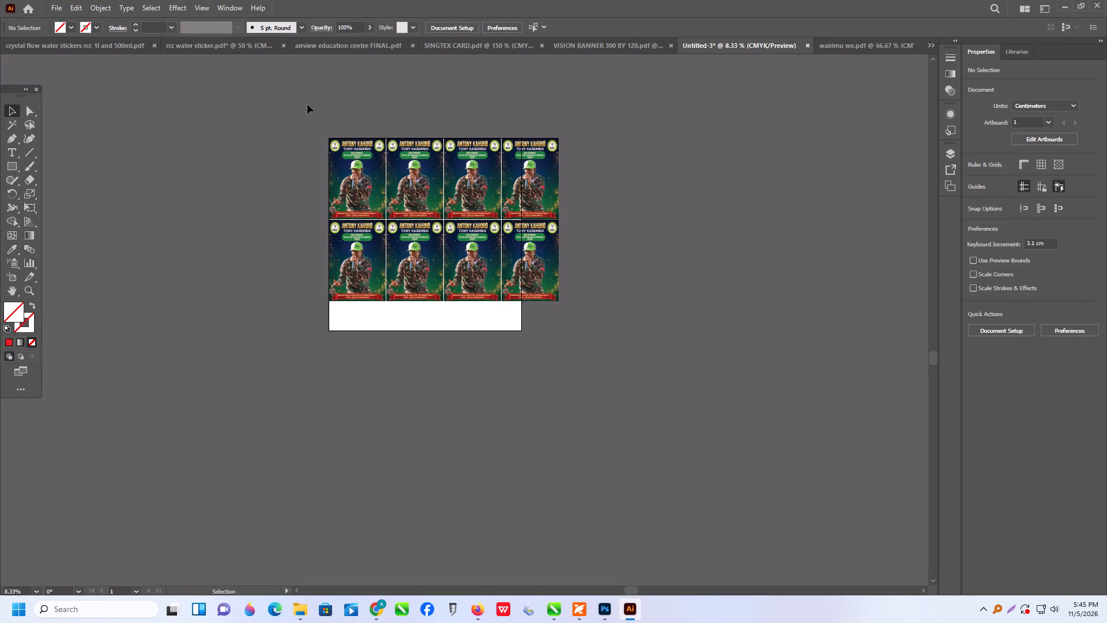
{"action": "left_click_drag", "start_coordinate": [310, 106], "coordinate": [664, 168]}
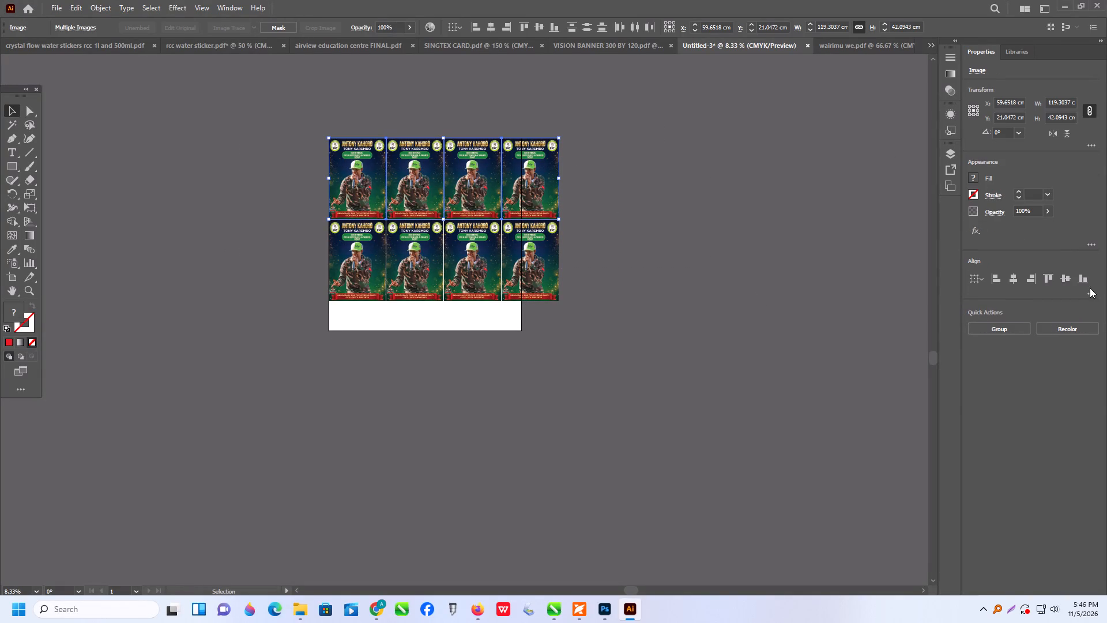
{"action": "left_click_drag", "start_coordinate": [1093, 290], "coordinate": [1093, 295]}
{"action": "left_click", "coordinate": [1088, 398]}
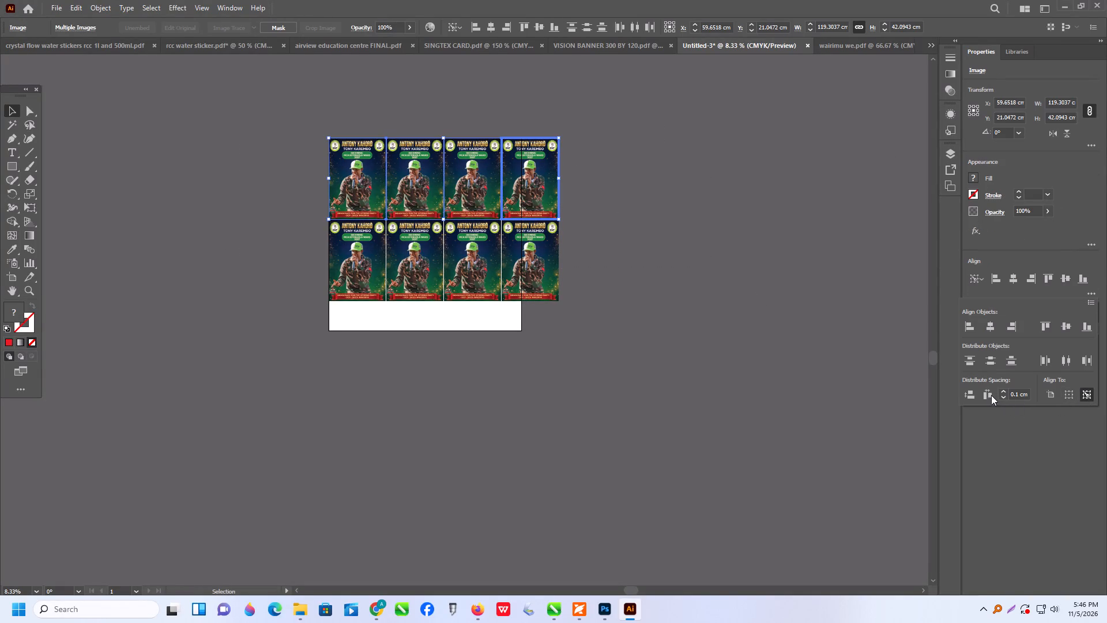
{"action": "left_click", "coordinate": [983, 392]}
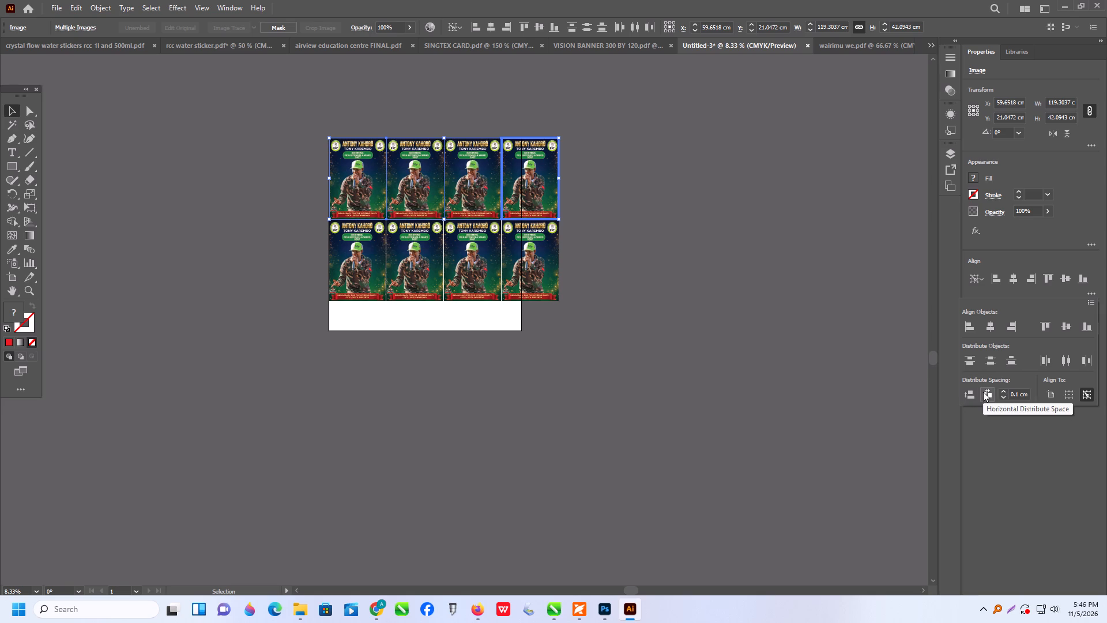
{"action": "left_click", "coordinate": [812, 295]}
Delete the bottom row of four posters.
{"action": "double_click", "coordinate": [627, 208]}
{"action": "scroll", "coordinate": [423, 159], "scroll_direction": "up", "scroll_amount": 3, "text": "alt"}
{"action": "scroll", "coordinate": [451, 197], "scroll_direction": "up", "scroll_amount": 1, "text": "alt"}
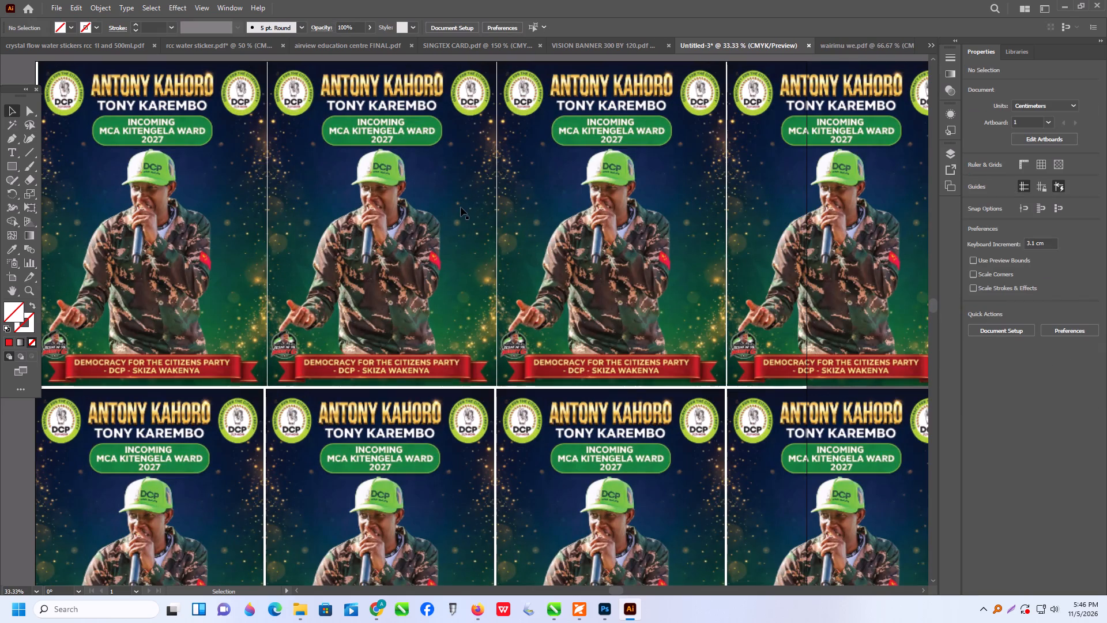
{"action": "scroll", "coordinate": [466, 225], "scroll_direction": "down", "scroll_amount": 4, "text": "alt"}
{"action": "left_click_drag", "start_coordinate": [337, 303], "coordinate": [681, 403]}
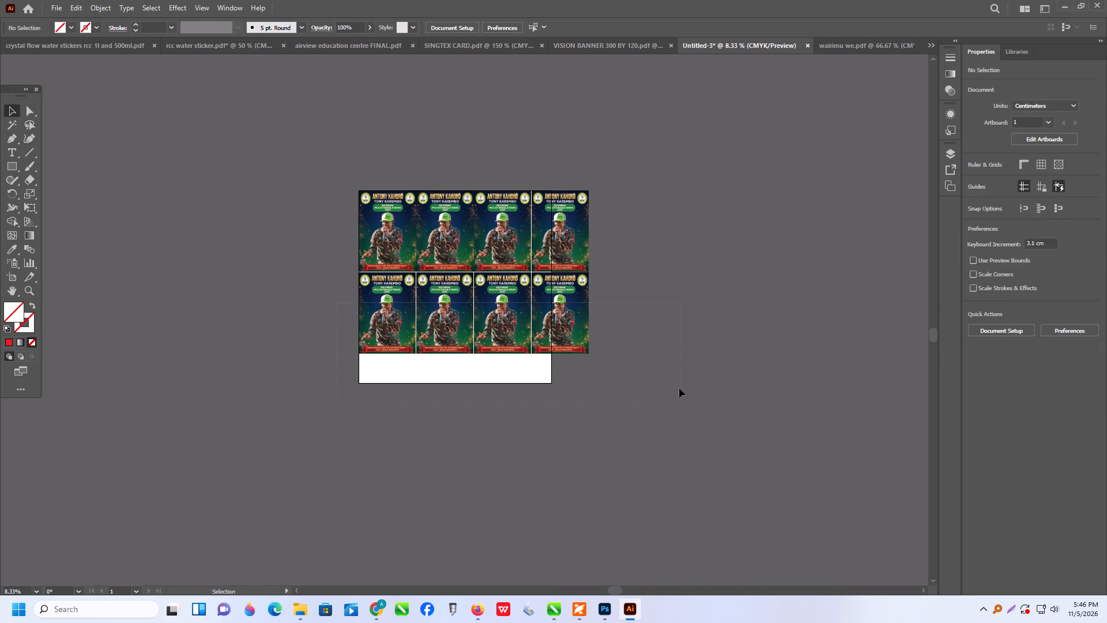
{"action": "key", "text": "Delete"}
Group the remaining row of four posters and centre the group horizontally on the artboard.
{"action": "left_click_drag", "start_coordinate": [227, 209], "coordinate": [690, 367]}
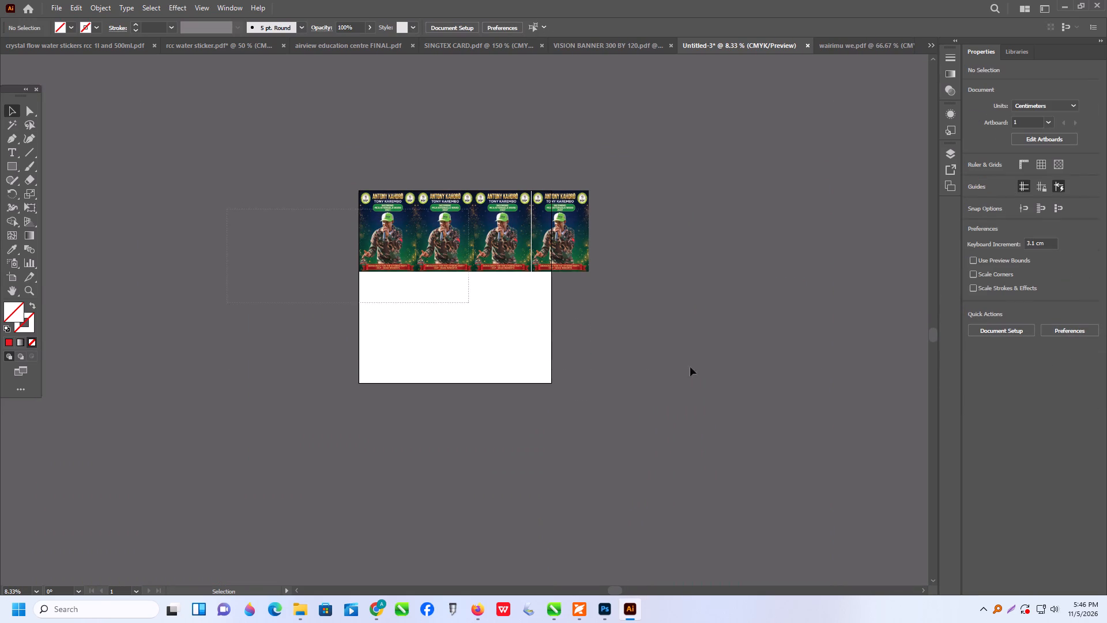
{"action": "left_click_drag", "start_coordinate": [690, 367], "coordinate": [683, 359]}
{"action": "key", "text": "ctrl+g"}
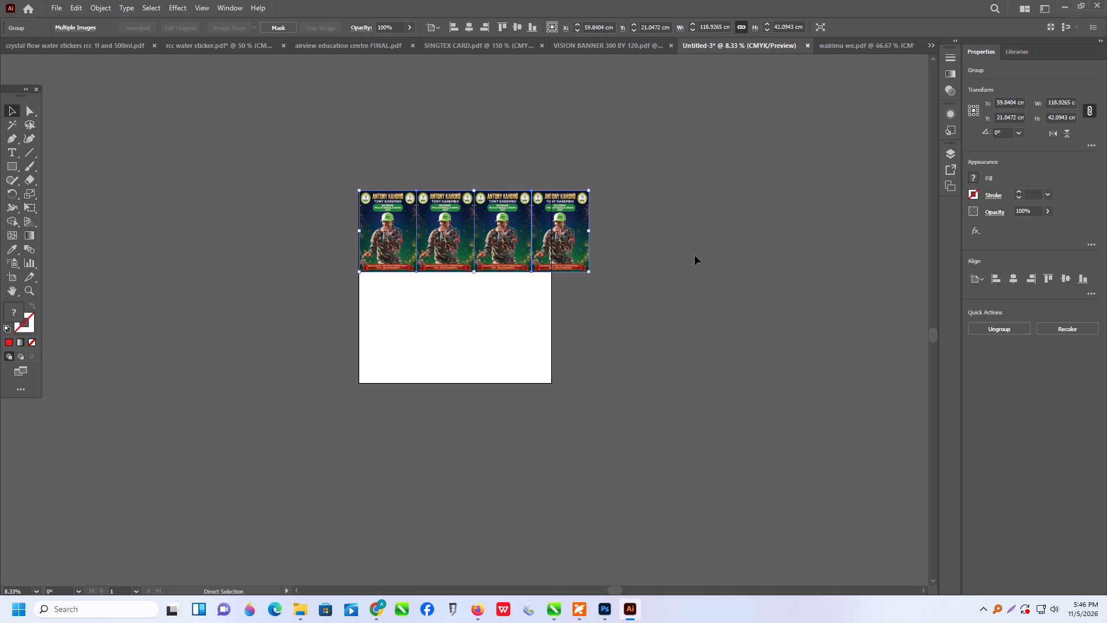
{"action": "left_click", "coordinate": [1012, 277]}
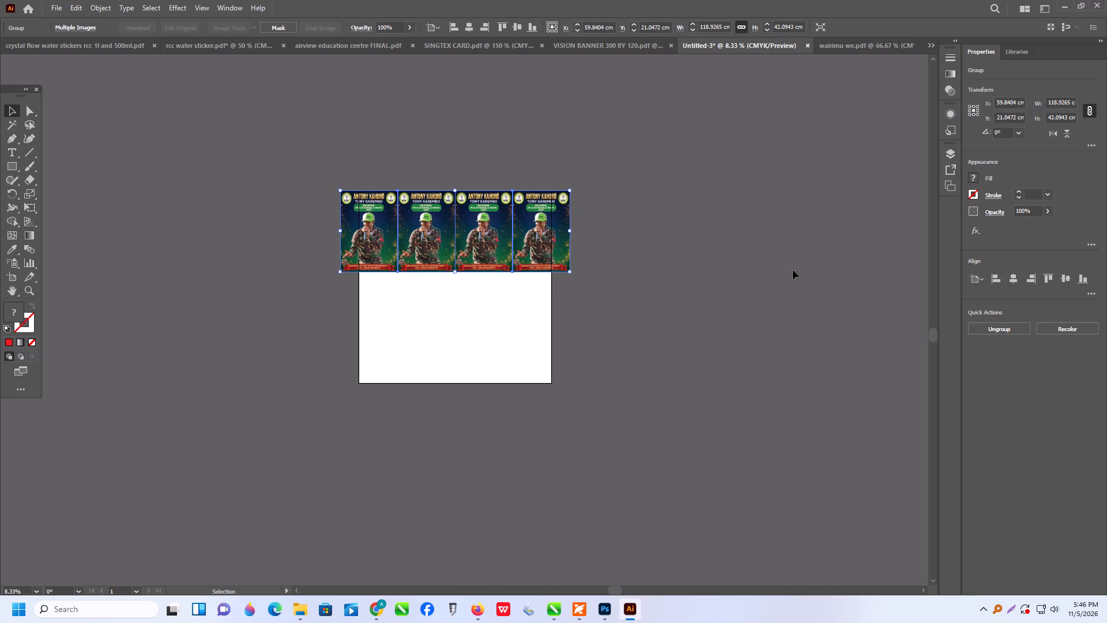
Duplicate the grouped row directly below itself and repeat the copy twice to build a grid of four rows.
{"action": "left_click_drag", "start_coordinate": [417, 246], "coordinate": [415, 325], "text": "alt"}
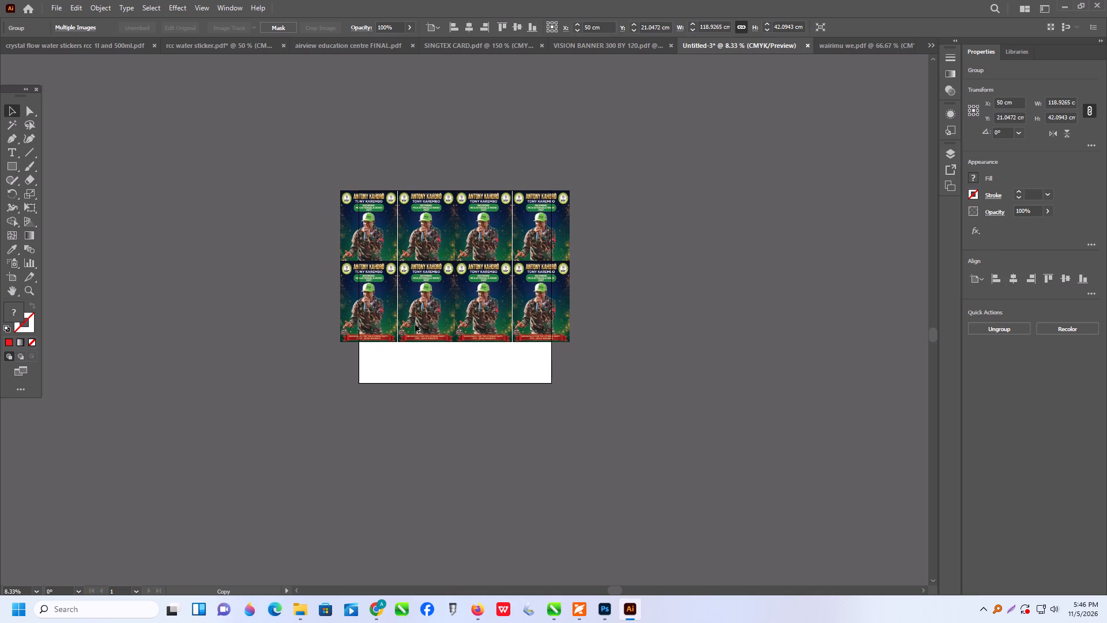
{"action": "left_click_drag", "start_coordinate": [415, 325], "coordinate": [412, 326], "text": "alt"}
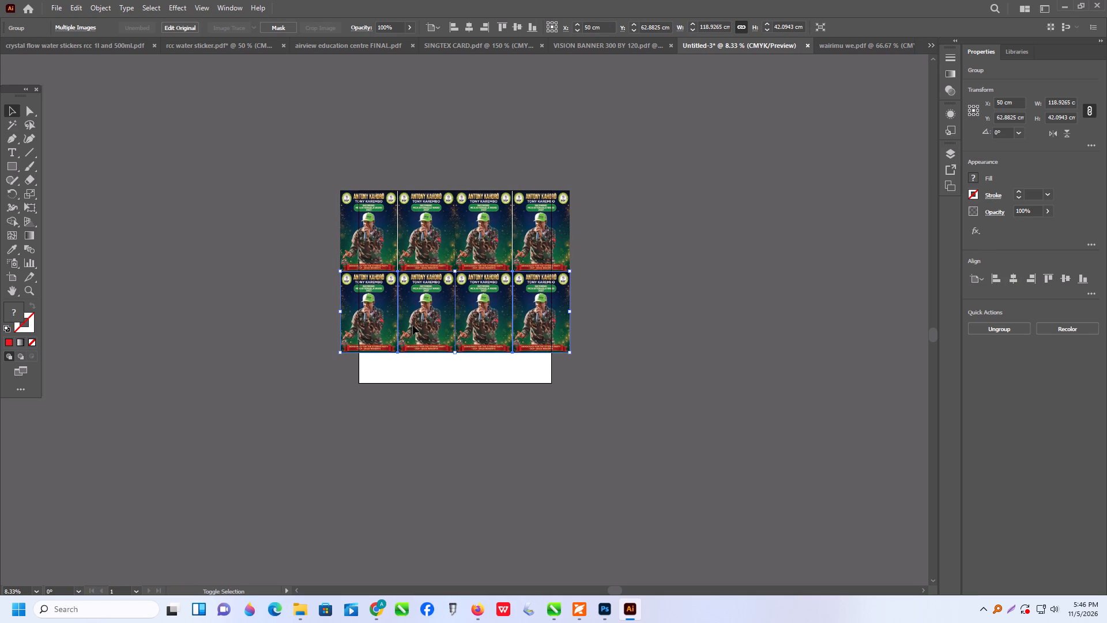
{"action": "scroll", "coordinate": [417, 320], "scroll_direction": "down", "scroll_amount": 5}
{"action": "key", "text": "ctrl+d"}
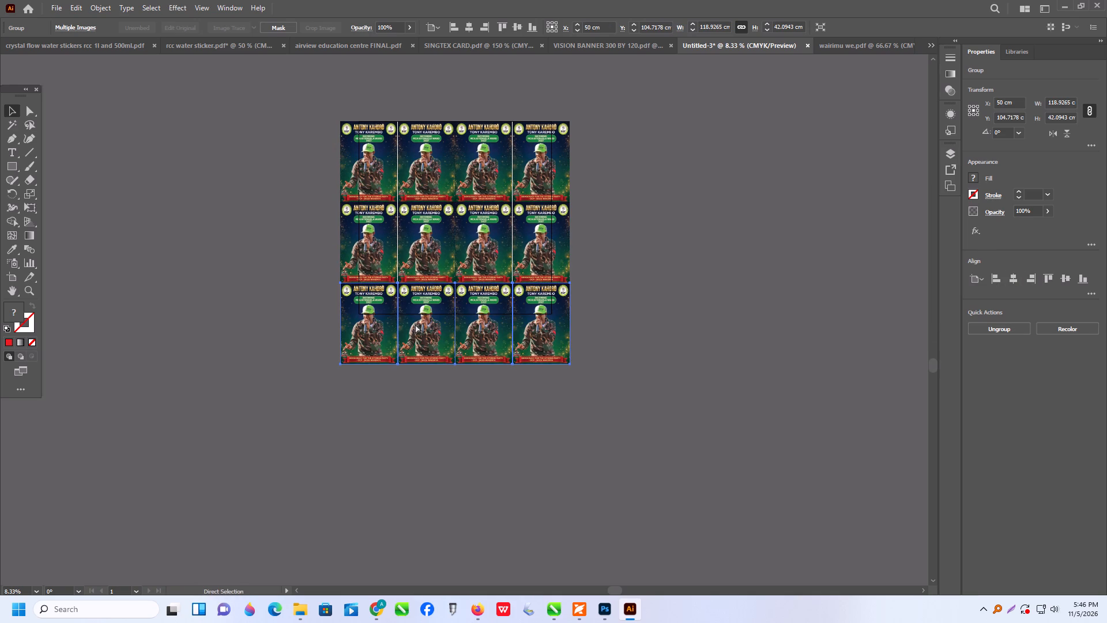
{"action": "scroll", "coordinate": [415, 324], "scroll_direction": "down", "scroll_amount": 6, "text": "ctrl"}
{"action": "scroll", "coordinate": [415, 326], "scroll_direction": "down", "scroll_amount": 2, "text": "alt"}
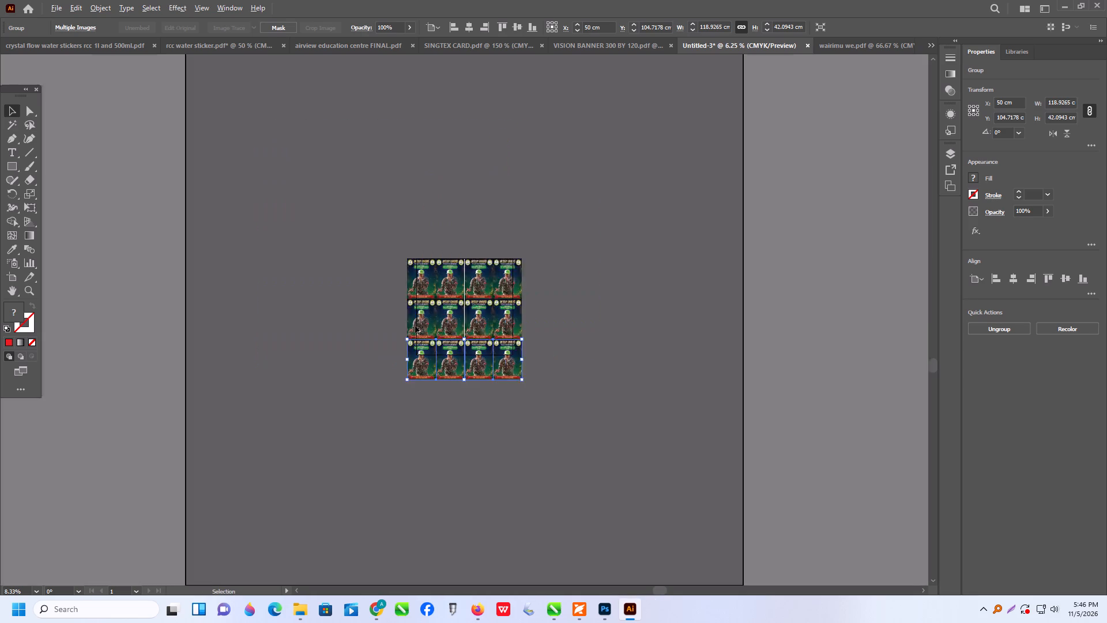
{"action": "scroll", "coordinate": [415, 326], "scroll_direction": "down", "scroll_amount": 1, "text": "alt"}
{"action": "scroll", "coordinate": [415, 325], "scroll_direction": "down", "scroll_amount": 4}
{"action": "key", "text": "ctrl+d"}
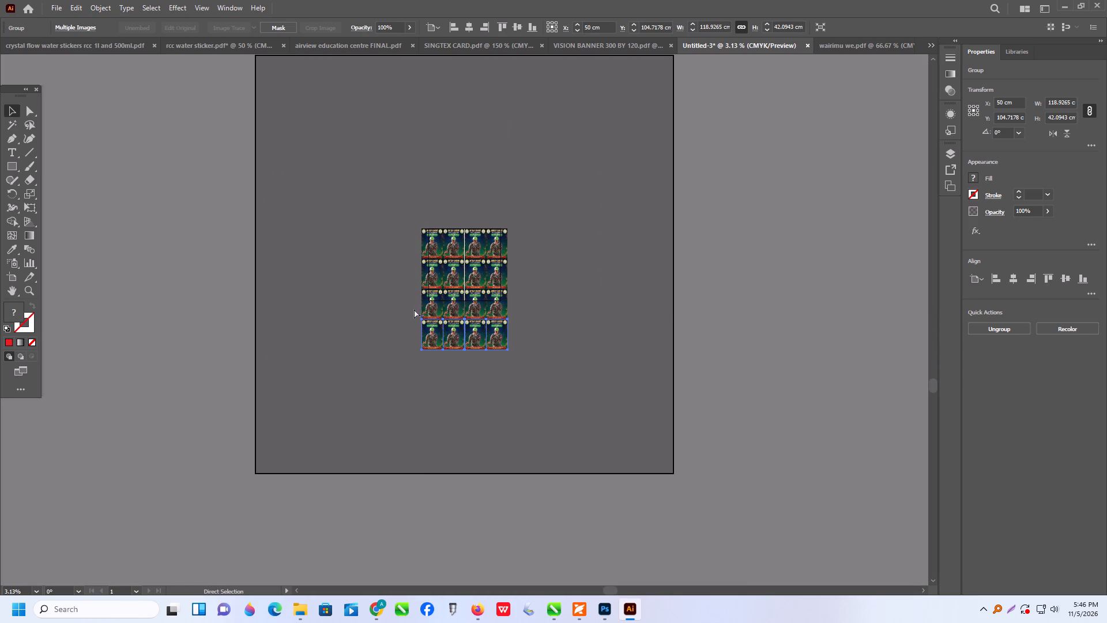
Move the whole four-row poster grid off the artboard onto the empty canvas above it, at about X 14.9 cm, Y -101.9 cm.
{"action": "left_click_drag", "start_coordinate": [355, 179], "coordinate": [538, 426]}
{"action": "left_click_drag", "start_coordinate": [472, 315], "coordinate": [461, 265]}
{"action": "left_click_drag", "start_coordinate": [458, 250], "coordinate": [441, 158]}
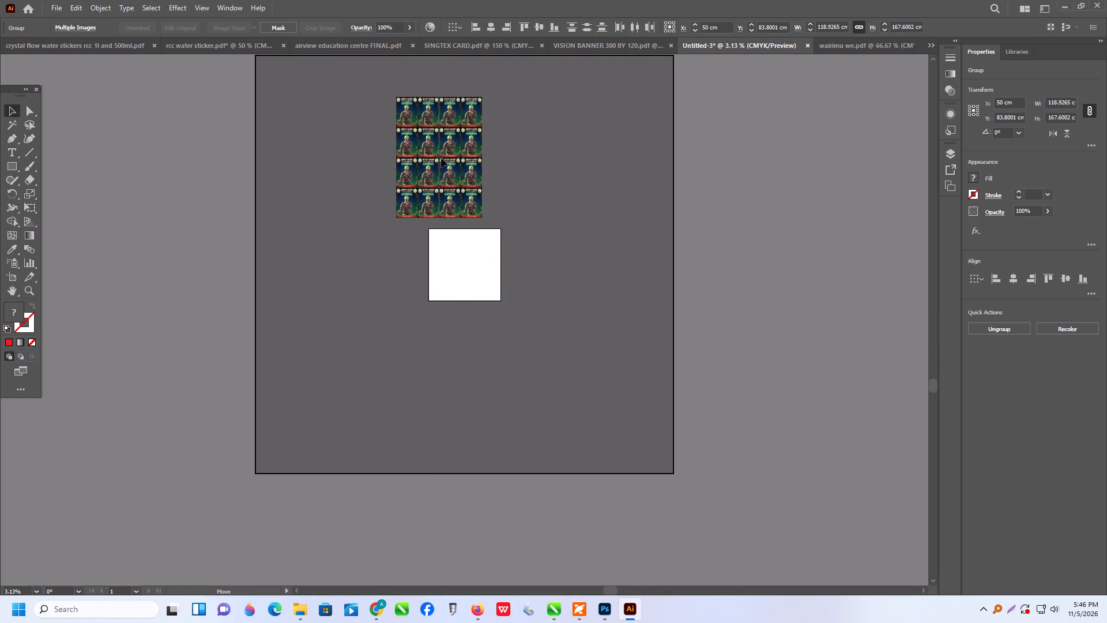
{"action": "left_click_drag", "start_coordinate": [441, 158], "coordinate": [442, 158]}
Select the top two rows of posters in the grid.
{"action": "scroll", "coordinate": [424, 171], "scroll_direction": "up", "scroll_amount": 7}
{"action": "scroll", "coordinate": [449, 249], "scroll_direction": "up", "scroll_amount": 2}
{"action": "scroll", "coordinate": [442, 280], "scroll_direction": "up", "scroll_amount": 1, "text": "alt"}
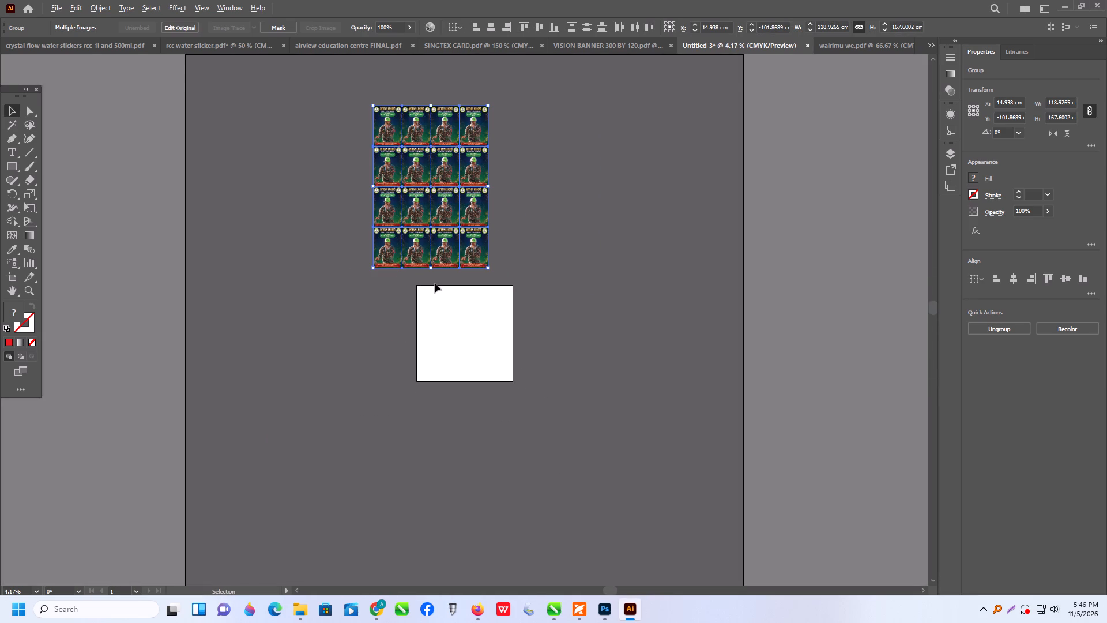
{"action": "scroll", "coordinate": [434, 284], "scroll_direction": "up", "scroll_amount": 2}
{"action": "left_click", "coordinate": [535, 271]}
{"action": "left_click_drag", "start_coordinate": [280, 100], "coordinate": [623, 209]}
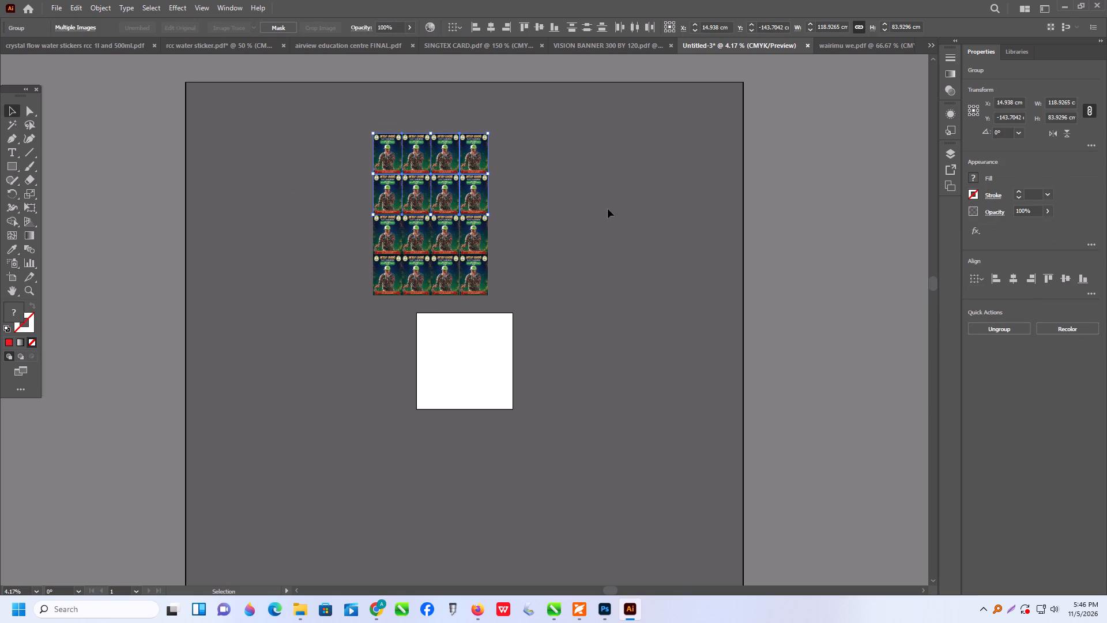
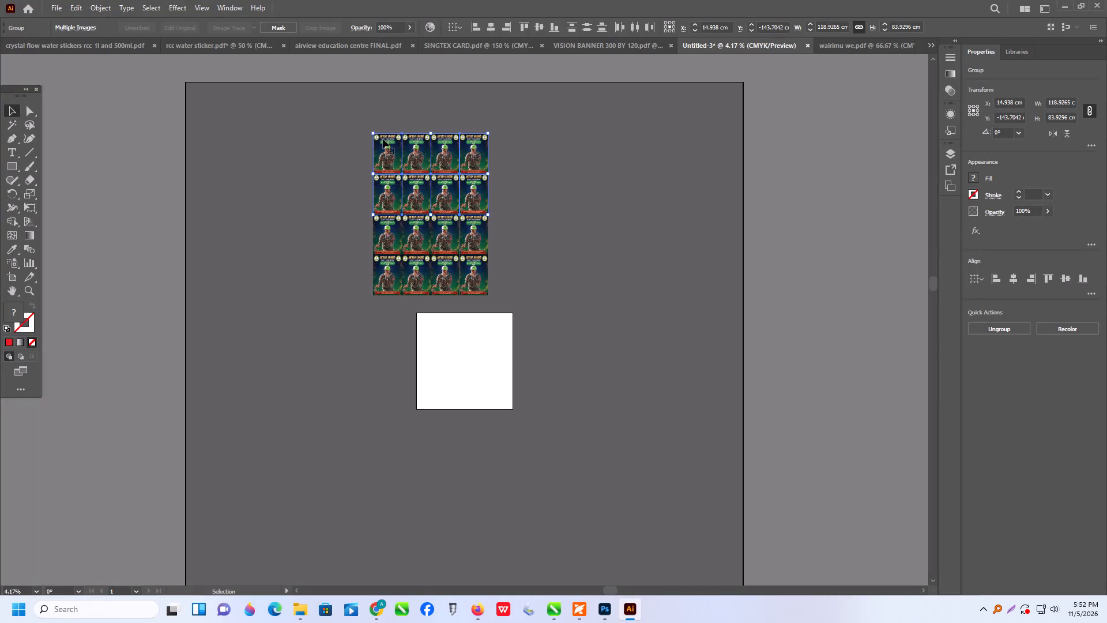
Select the whole four-row poster grid and move it back down onto the artboard.
{"action": "left_click_drag", "start_coordinate": [338, 112], "coordinate": [529, 309]}
{"action": "left_click_drag", "start_coordinate": [529, 309], "coordinate": [556, 333]}
{"action": "left_click_drag", "start_coordinate": [454, 271], "coordinate": [502, 455]}
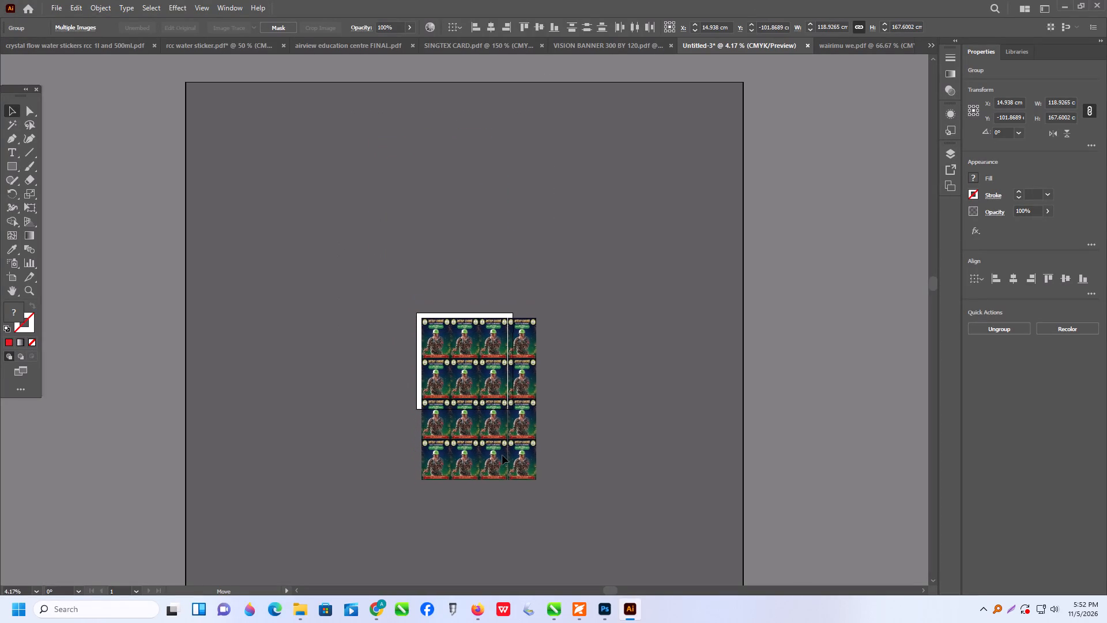
{"action": "left_click_drag", "start_coordinate": [502, 455], "coordinate": [498, 455]}
Scale the poster grid down to about 96 × 135.4 cm and position it on the artboard at about X 50.1 cm, Y 69.1 cm.
{"action": "left_click_drag", "start_coordinate": [531, 479], "coordinate": [509, 466]}
{"action": "scroll", "coordinate": [486, 425], "scroll_direction": "up", "scroll_amount": 2, "text": "alt"}
{"action": "left_click_drag", "start_coordinate": [470, 410], "coordinate": [471, 410]}
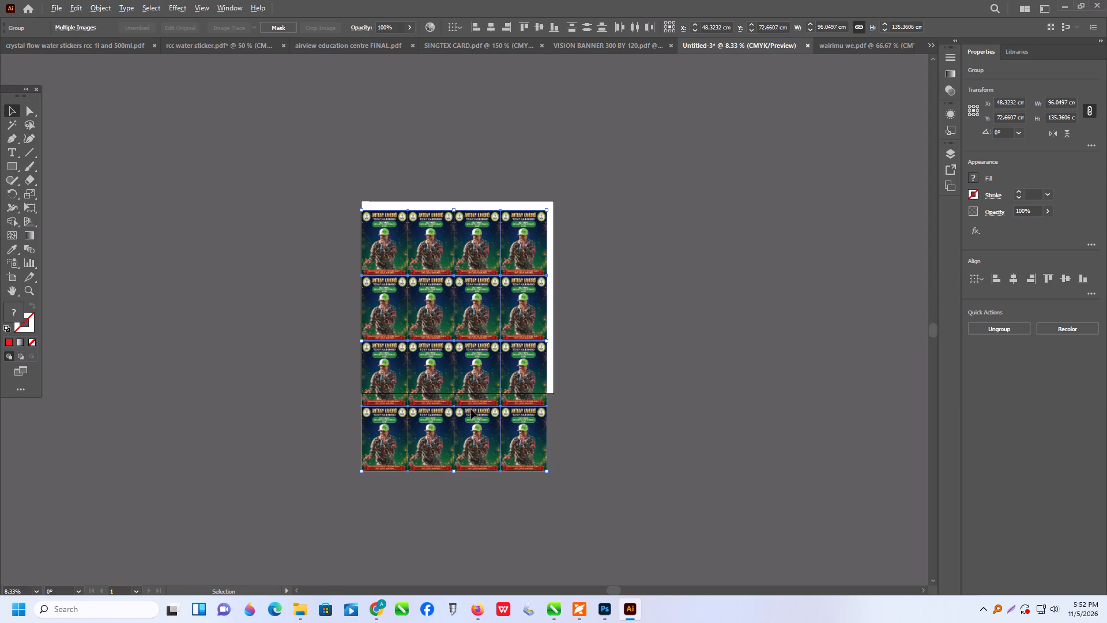
{"action": "left_click_drag", "start_coordinate": [471, 410], "coordinate": [474, 403]}
{"action": "left_click", "coordinate": [337, 292]}
Ungroup the top row of four posters into individual images and select its first poster.
{"action": "left_click", "coordinate": [389, 241]}
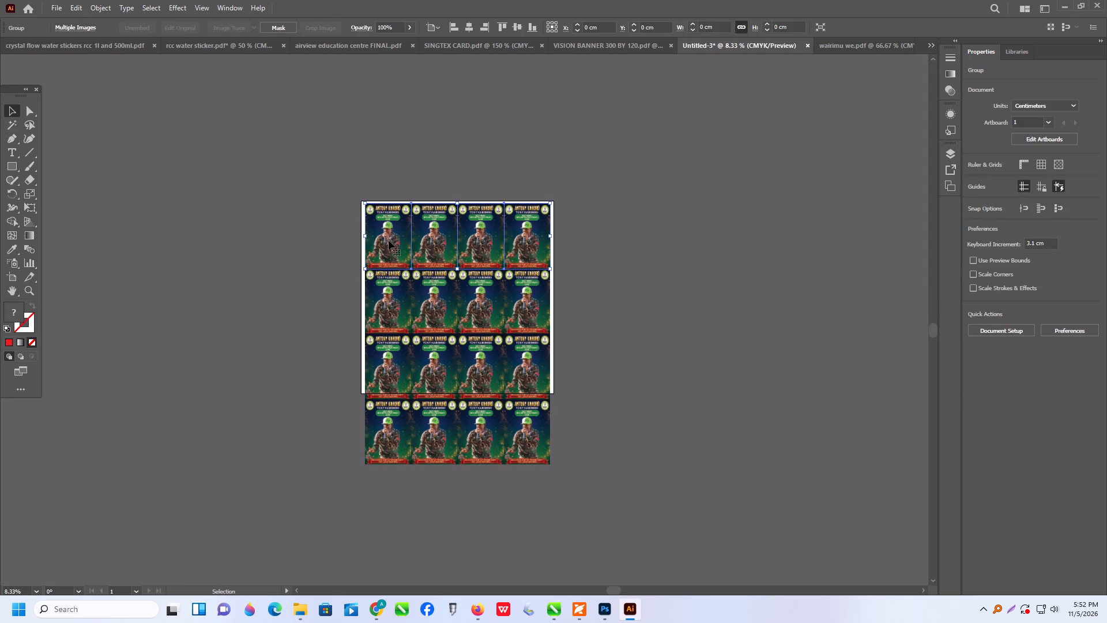
{"action": "right_click", "coordinate": [389, 233]}
{"action": "left_click", "coordinate": [451, 387]}
{"action": "left_click", "coordinate": [311, 380]}
{"action": "left_click", "coordinate": [389, 243]}
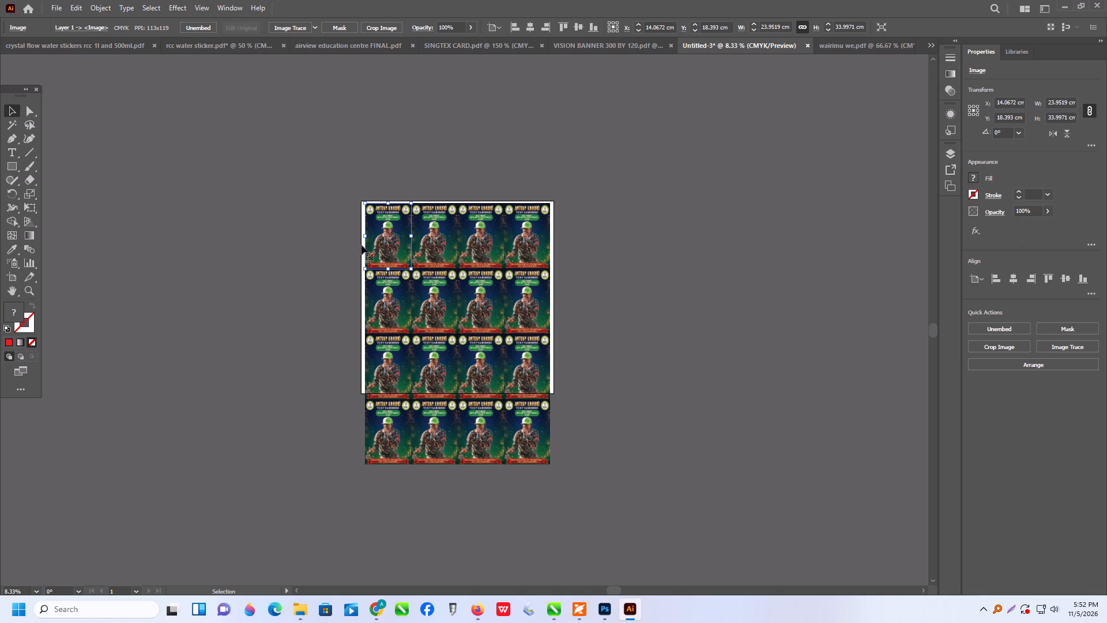
Select all four rows and enlarge the grid proportionally to about 99.6 cm wide, and select the first poster to check its size.
{"action": "left_click_drag", "start_coordinate": [317, 182], "coordinate": [561, 513]}
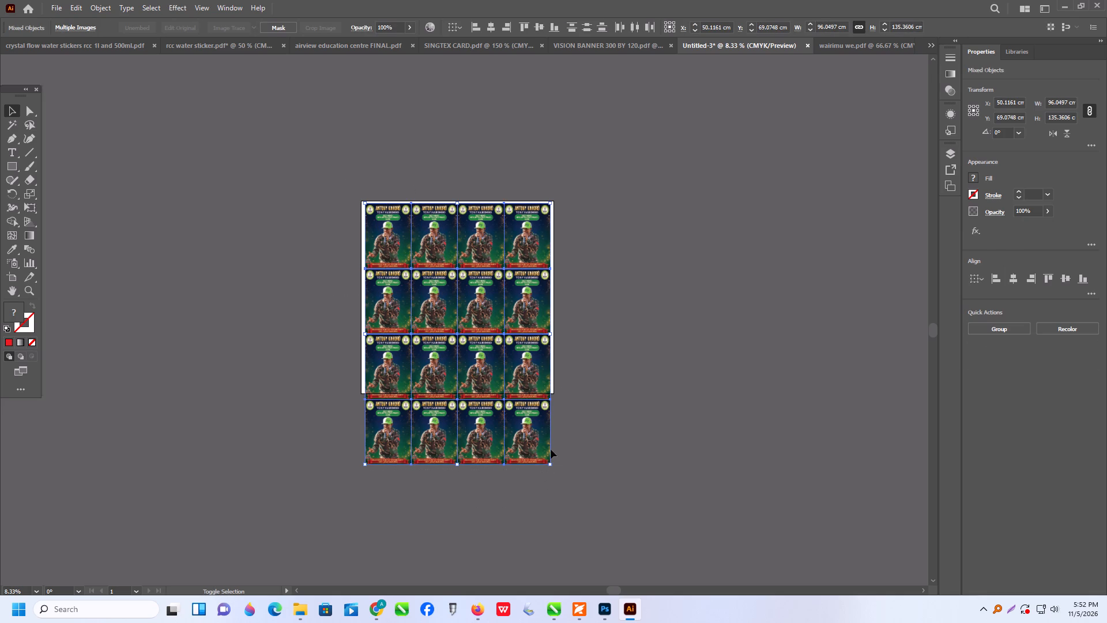
{"action": "left_click_drag", "start_coordinate": [551, 467], "coordinate": [557, 483], "text": "shift"}
{"action": "left_click", "coordinate": [634, 368]}
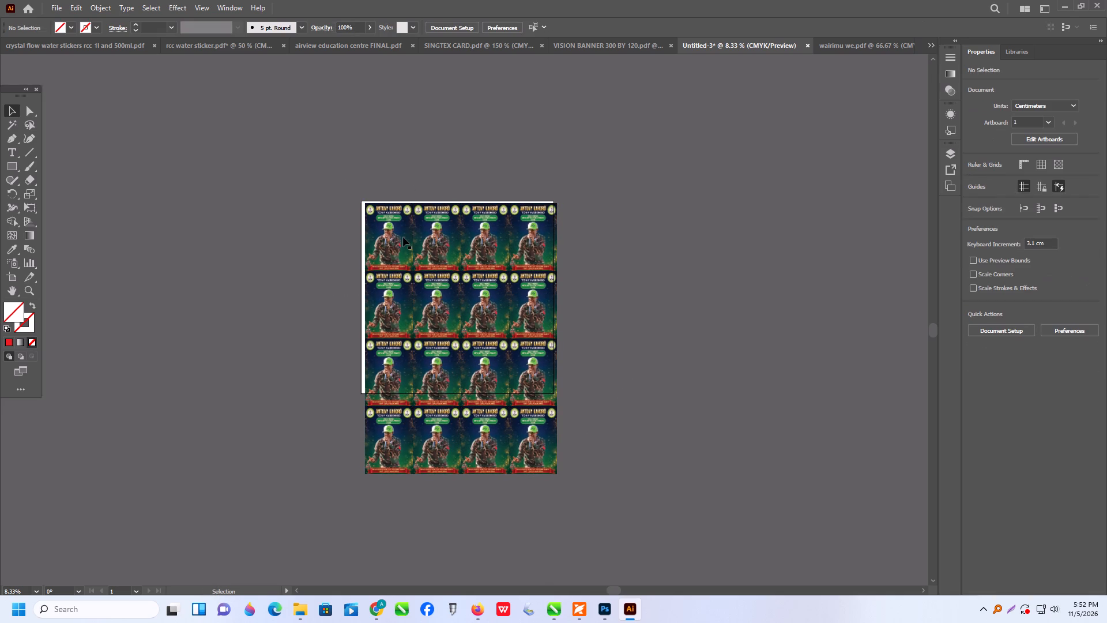
{"action": "left_click", "coordinate": [403, 237]}
{"action": "scroll", "coordinate": [376, 285], "scroll_direction": "down", "scroll_amount": 1}
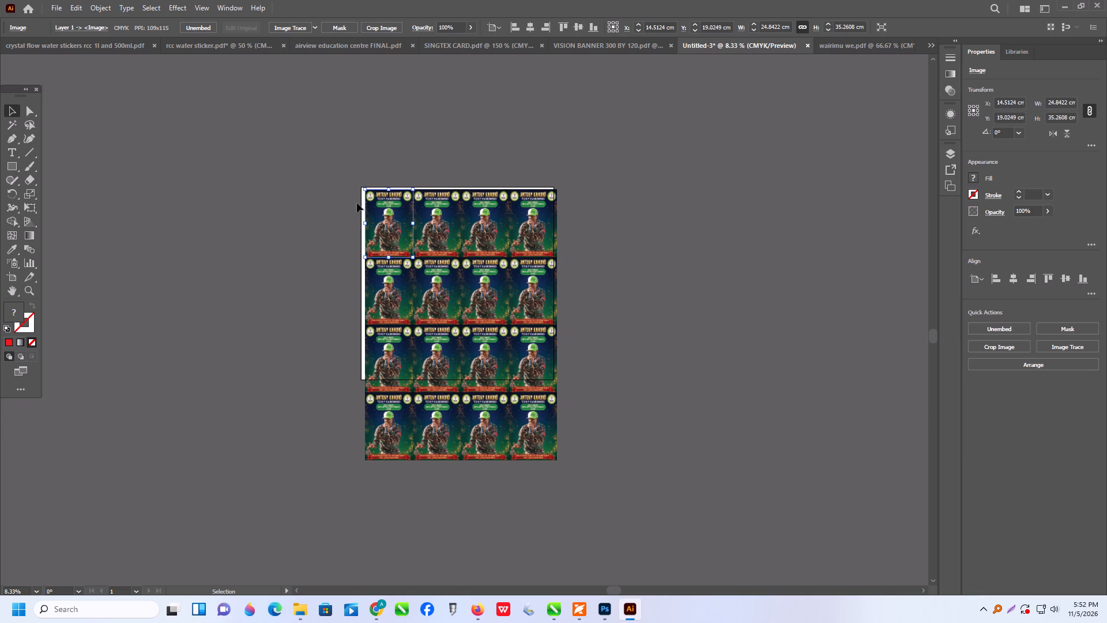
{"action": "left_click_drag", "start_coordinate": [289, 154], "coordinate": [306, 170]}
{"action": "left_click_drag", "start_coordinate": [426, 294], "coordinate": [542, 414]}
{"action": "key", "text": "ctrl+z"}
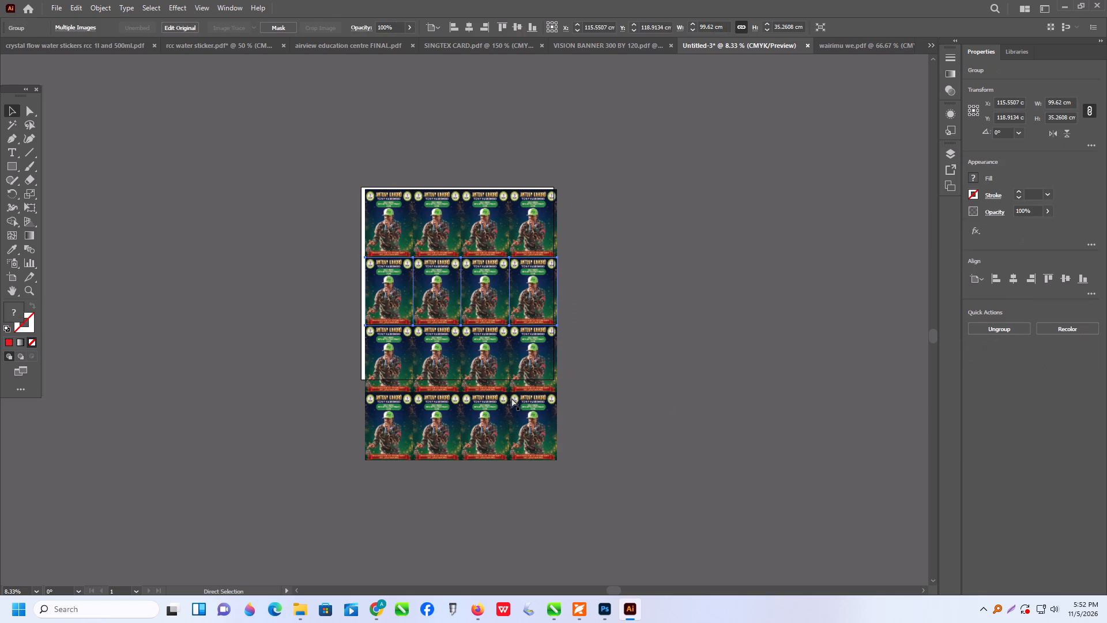
Delete the bottom two rows of posters from the grid.
{"action": "left_click_drag", "start_coordinate": [278, 148], "coordinate": [539, 316]}
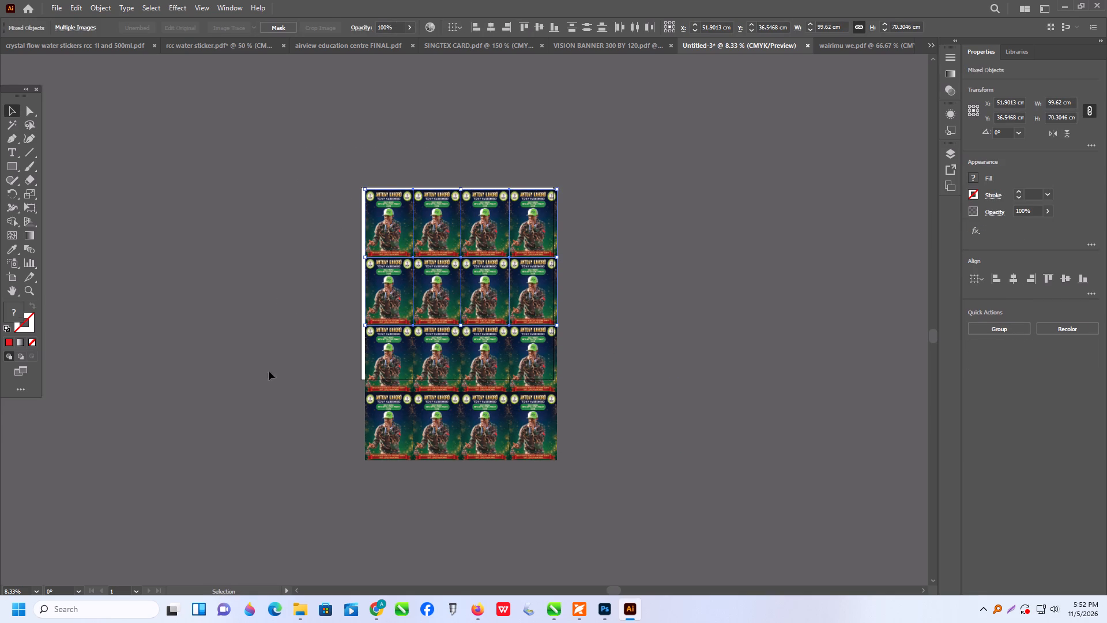
{"action": "left_click_drag", "start_coordinate": [277, 371], "coordinate": [573, 488]}
{"action": "key", "text": "Delete"}
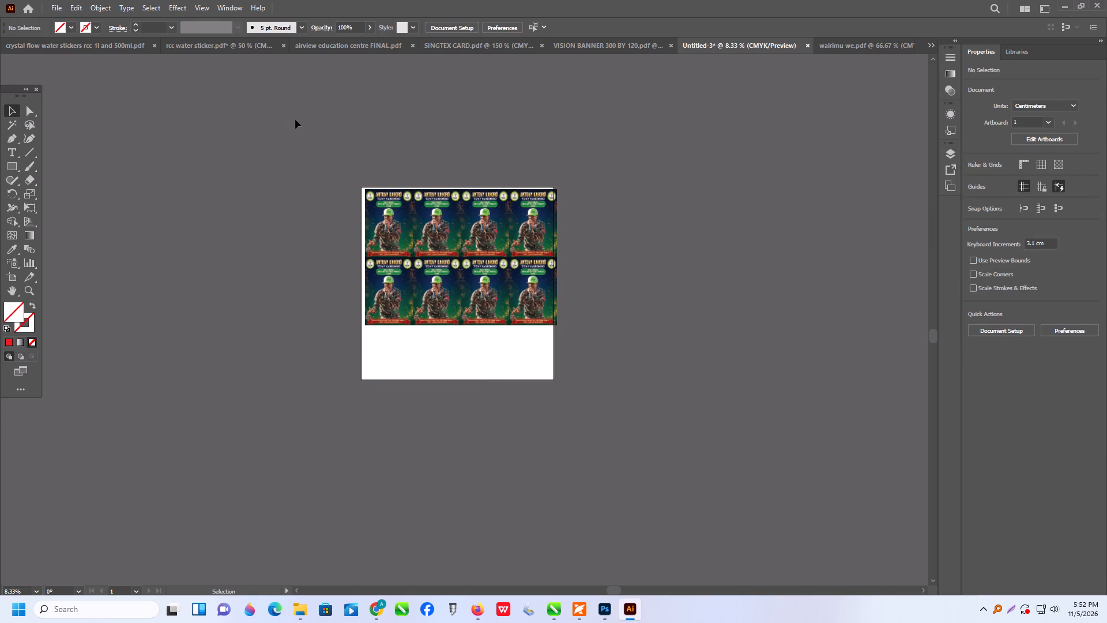
Scale the remaining two rows to about 105.2 × 74.2 cm and align them to the artboard's top-left corner, at about X 52.1 cm, Y 37 cm.
{"action": "left_click_drag", "start_coordinate": [298, 120], "coordinate": [616, 351]}
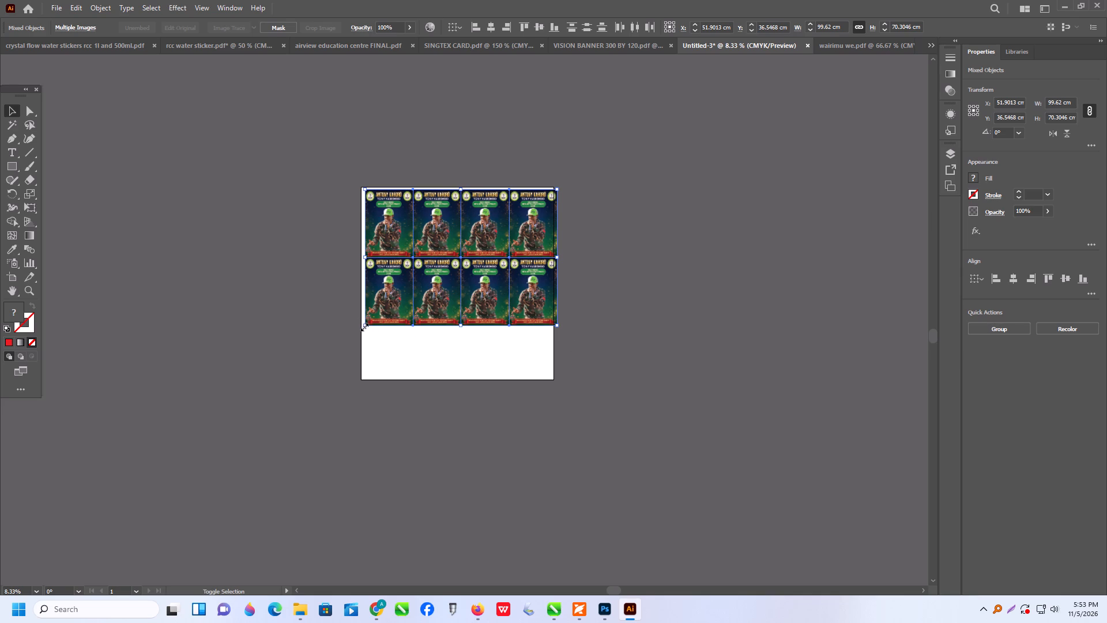
{"action": "left_click_drag", "start_coordinate": [365, 328], "coordinate": [364, 336], "text": "shift"}
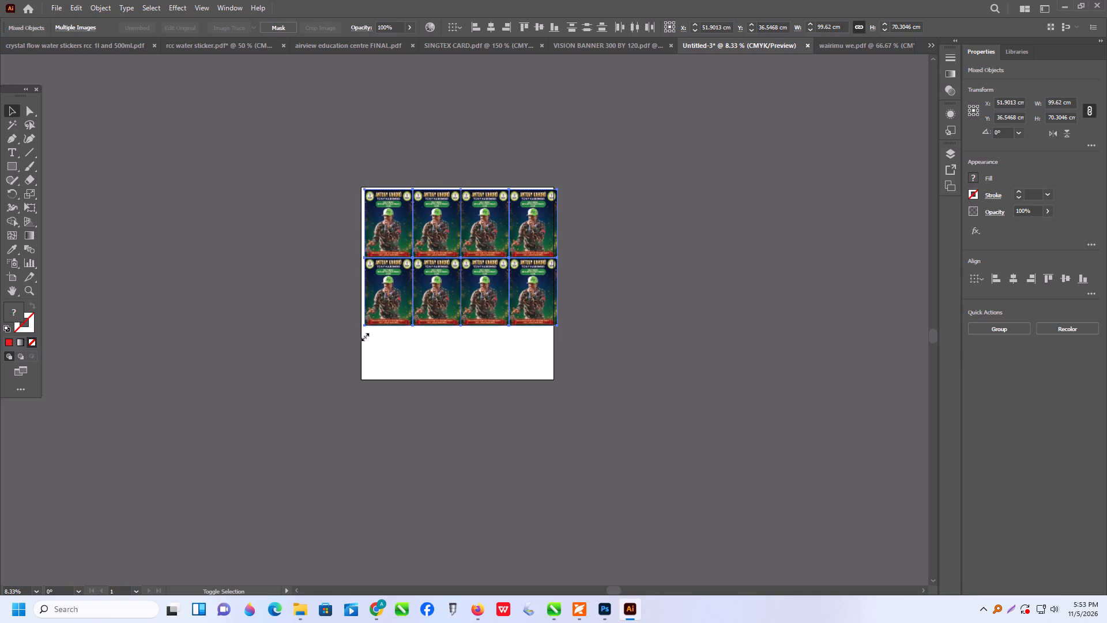
{"action": "left_click_drag", "start_coordinate": [364, 336], "coordinate": [350, 356], "text": "shift"}
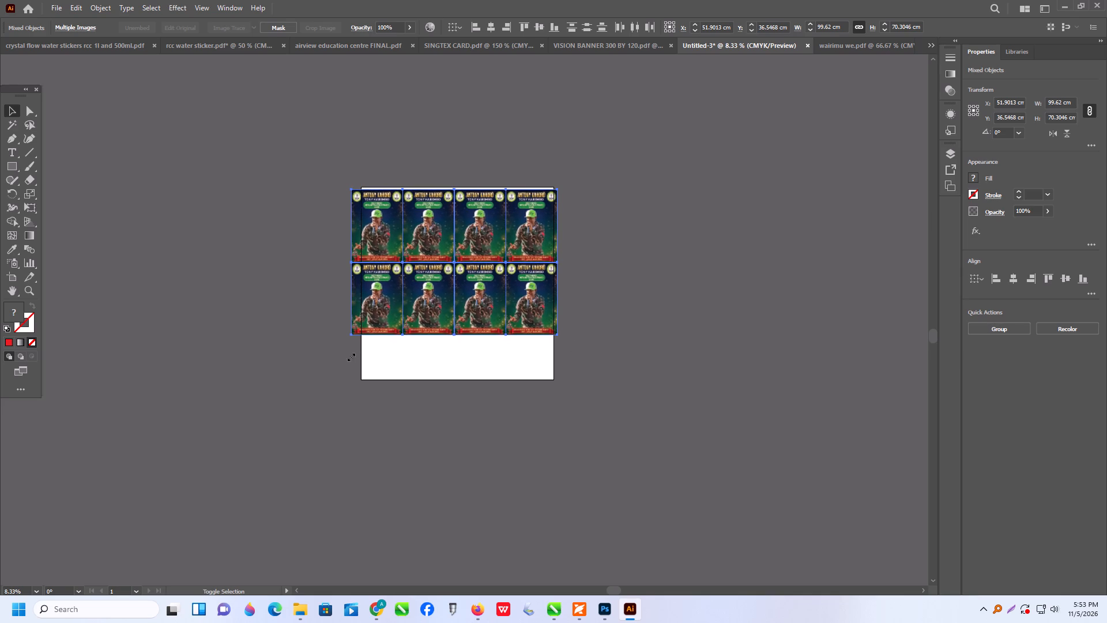
{"action": "left_click_drag", "start_coordinate": [350, 356], "coordinate": [349, 358], "text": "shift"}
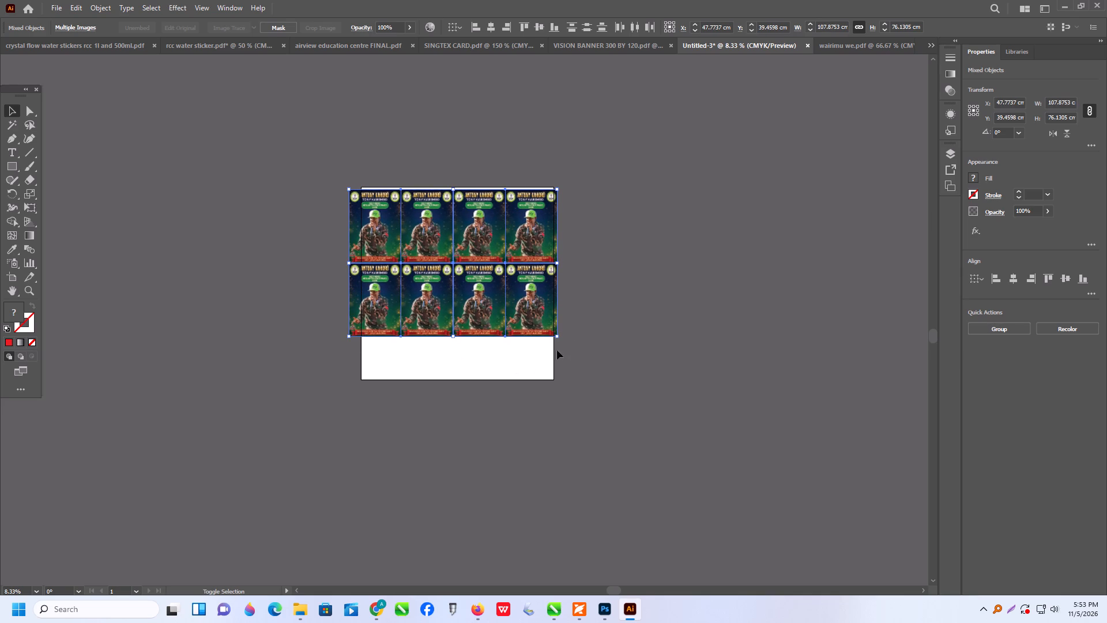
{"action": "left_click", "coordinate": [555, 337], "text": "shift"}
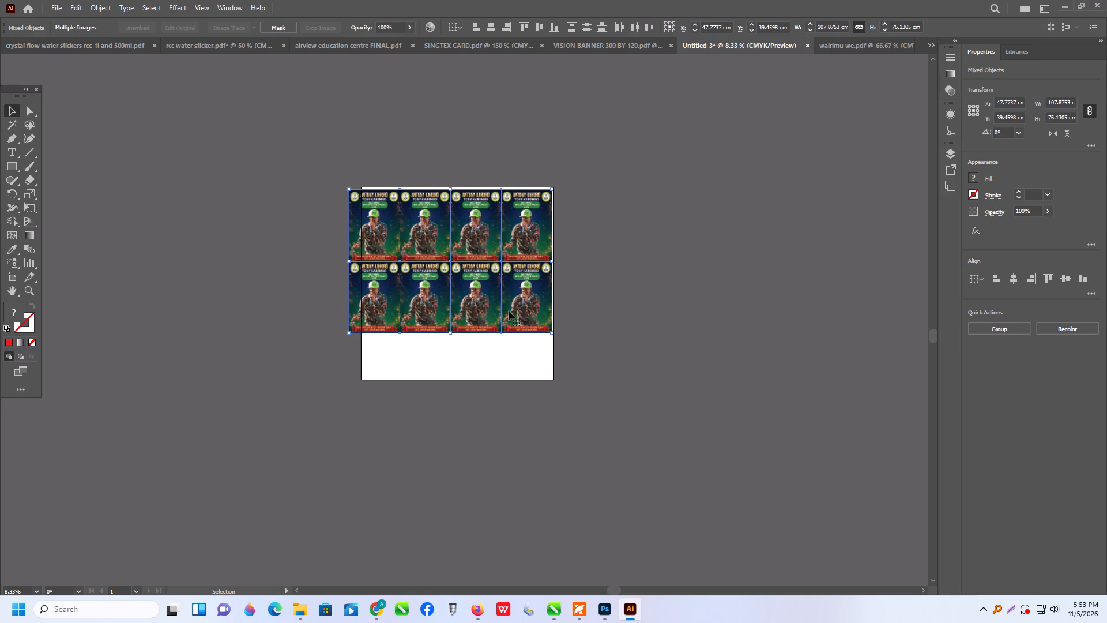
{"action": "left_click_drag", "start_coordinate": [476, 297], "coordinate": [487, 294]}
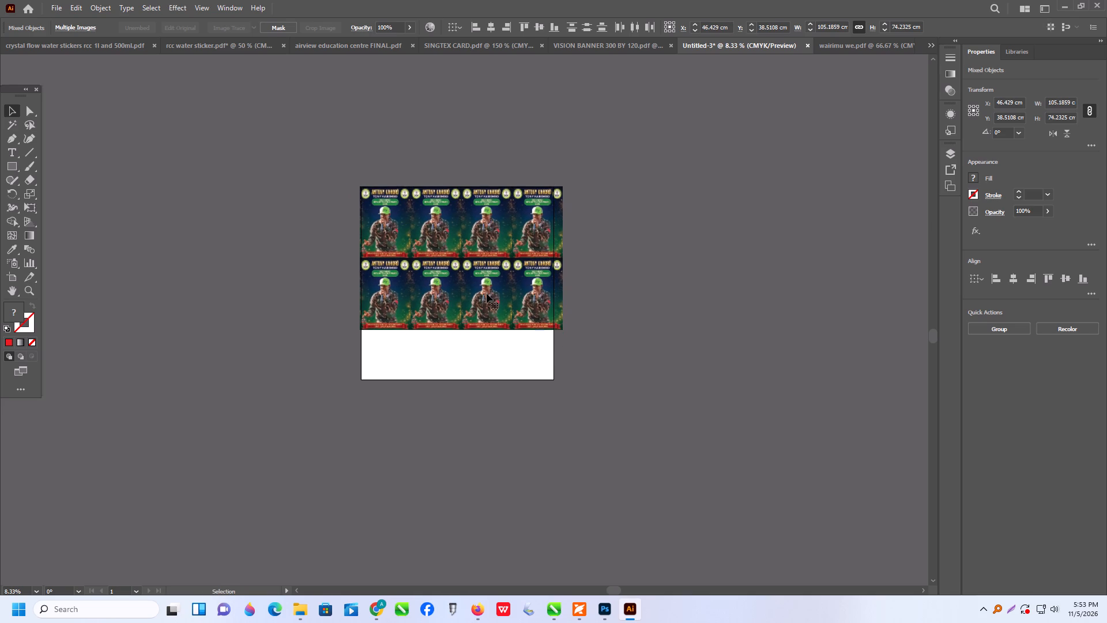
{"action": "left_click", "coordinate": [616, 289]}
Inspect the seams between neighbouring posters and between the two rows at close range.
{"action": "scroll", "coordinate": [530, 286], "scroll_direction": "up", "scroll_amount": 1, "text": "alt"}
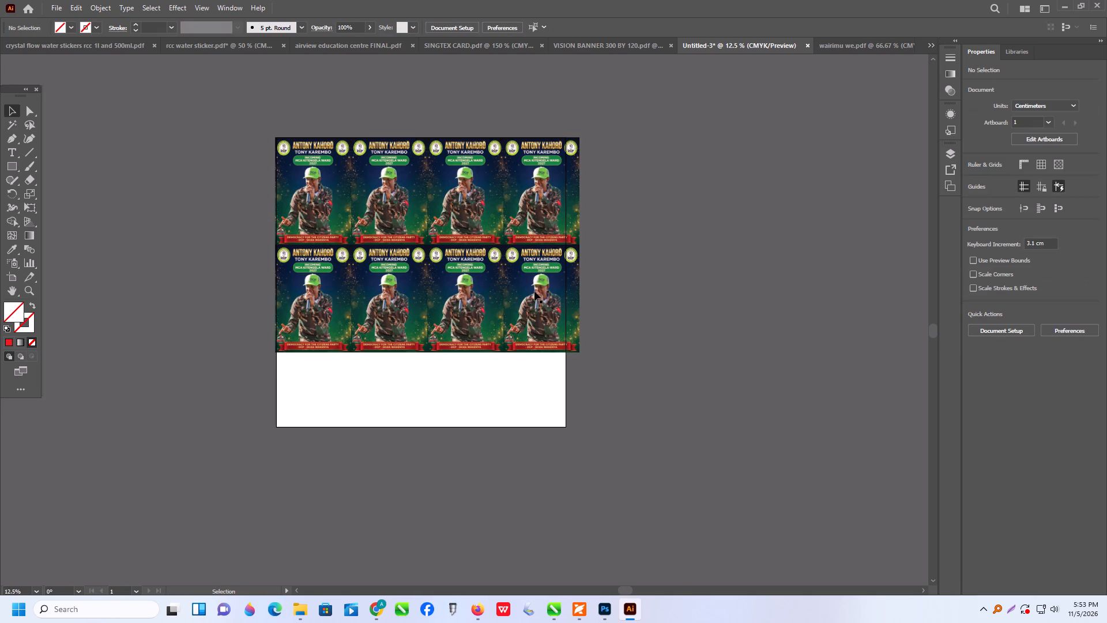
{"action": "left_click", "coordinate": [535, 292]}
{"action": "scroll", "coordinate": [438, 247], "scroll_direction": "up", "scroll_amount": 2, "text": "alt"}
{"action": "scroll", "coordinate": [462, 263], "scroll_direction": "up", "scroll_amount": 2}
{"action": "scroll", "coordinate": [517, 260], "scroll_direction": "up", "scroll_amount": 2, "text": "alt"}
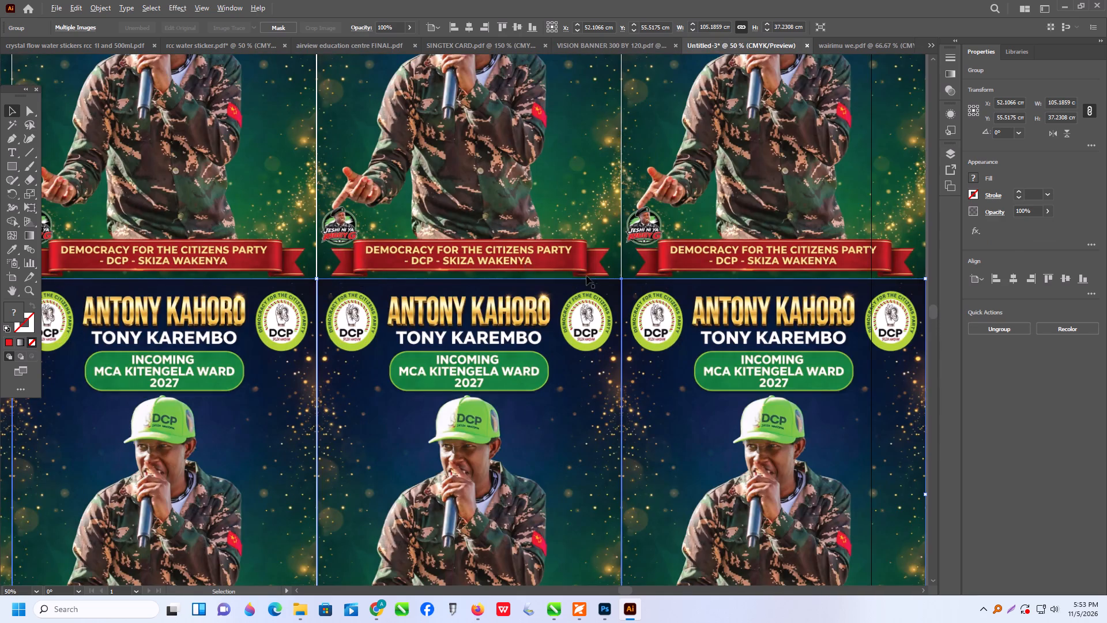
{"action": "scroll", "coordinate": [591, 278], "scroll_direction": "up", "scroll_amount": 5, "text": "alt"}
{"action": "scroll", "coordinate": [598, 305], "scroll_direction": "down", "scroll_amount": 7, "text": "alt"}
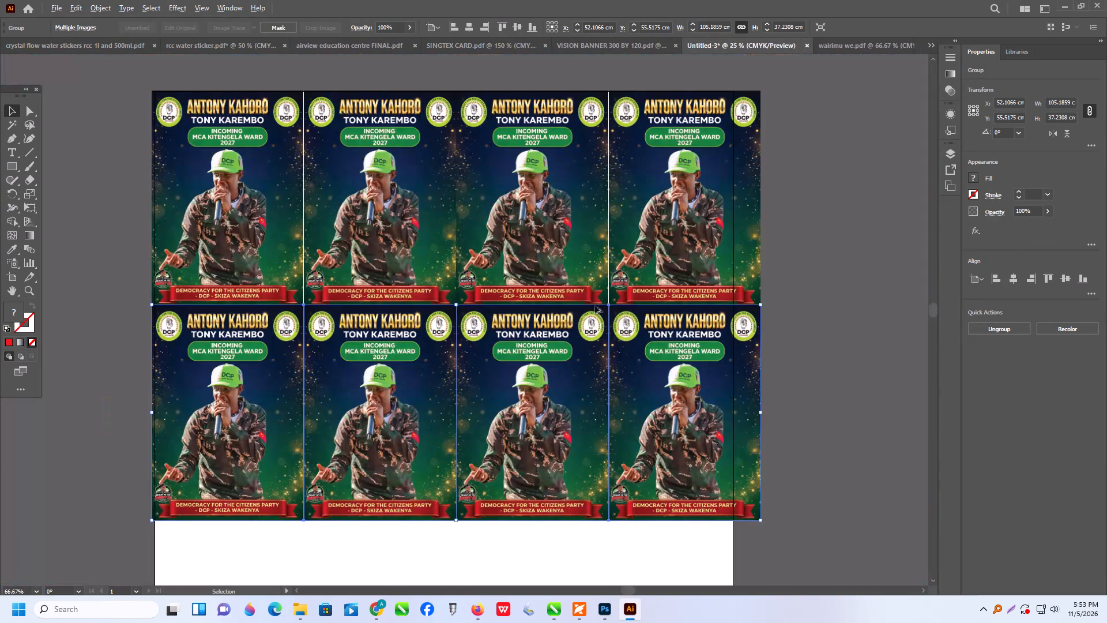
{"action": "left_click", "coordinate": [799, 223]}
{"action": "scroll", "coordinate": [588, 226], "scroll_direction": "up", "scroll_amount": 2, "text": "alt"}
{"action": "scroll", "coordinate": [556, 298], "scroll_direction": "up", "scroll_amount": 2, "text": "alt"}
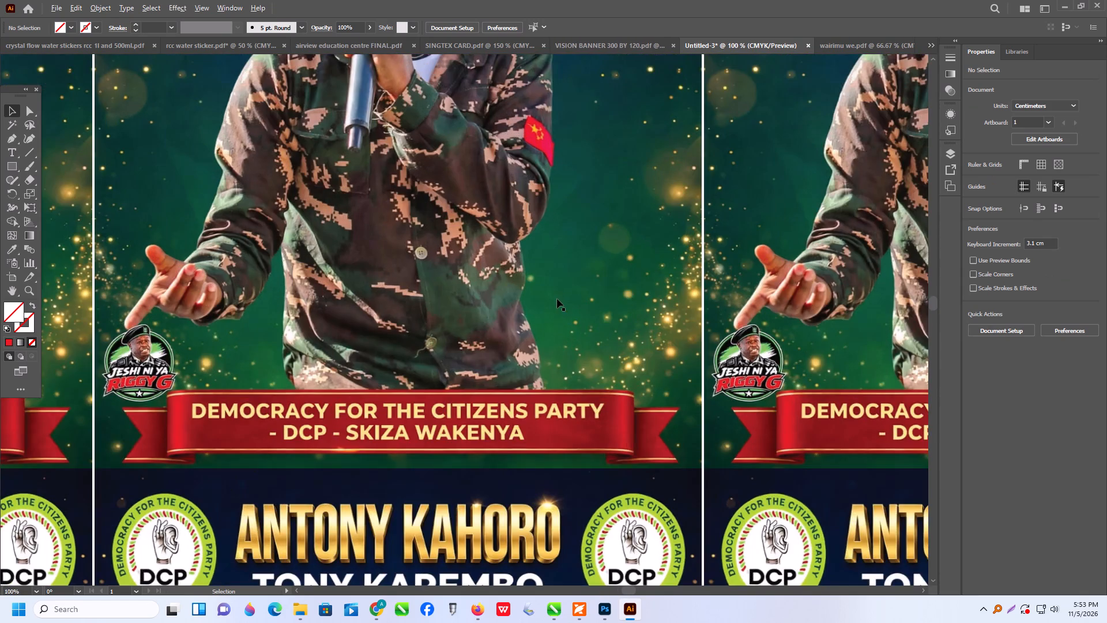
{"action": "scroll", "coordinate": [559, 303], "scroll_direction": "down", "scroll_amount": 6, "text": "alt"}
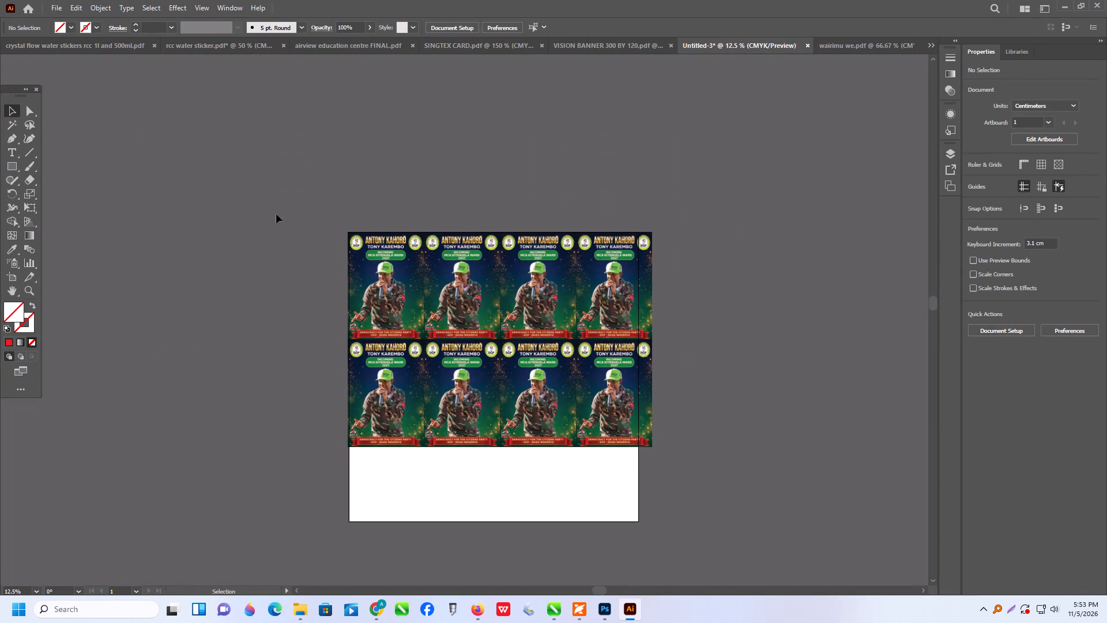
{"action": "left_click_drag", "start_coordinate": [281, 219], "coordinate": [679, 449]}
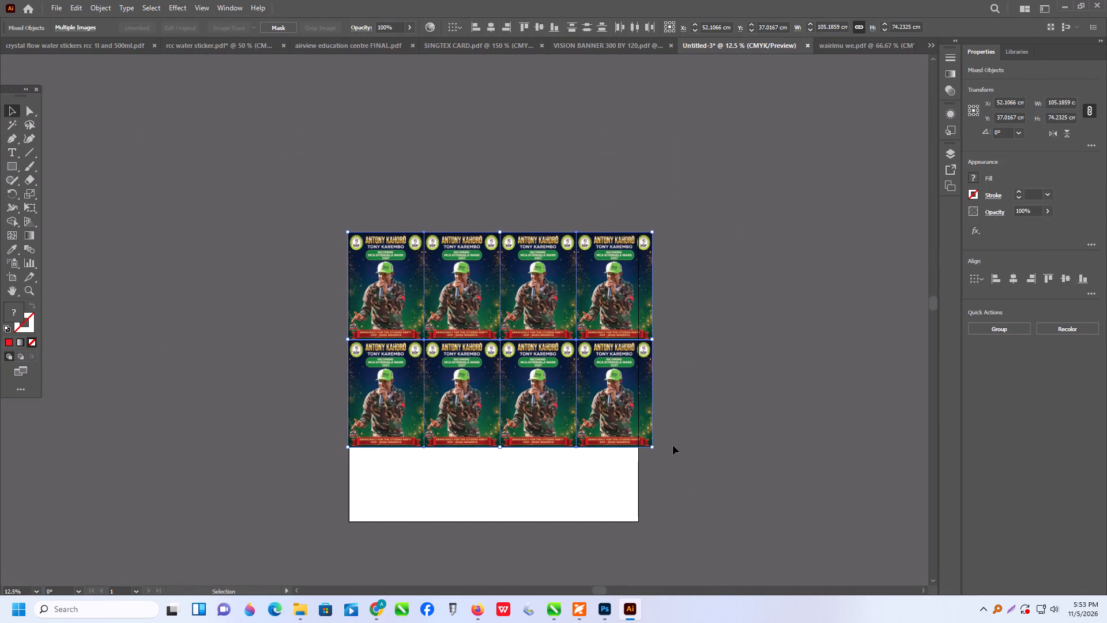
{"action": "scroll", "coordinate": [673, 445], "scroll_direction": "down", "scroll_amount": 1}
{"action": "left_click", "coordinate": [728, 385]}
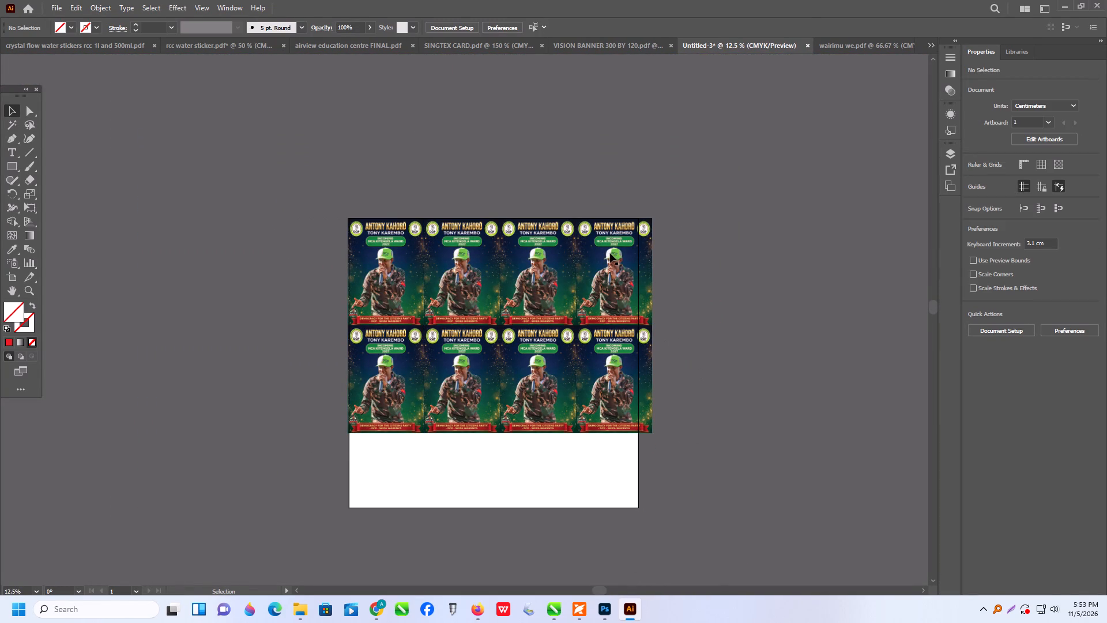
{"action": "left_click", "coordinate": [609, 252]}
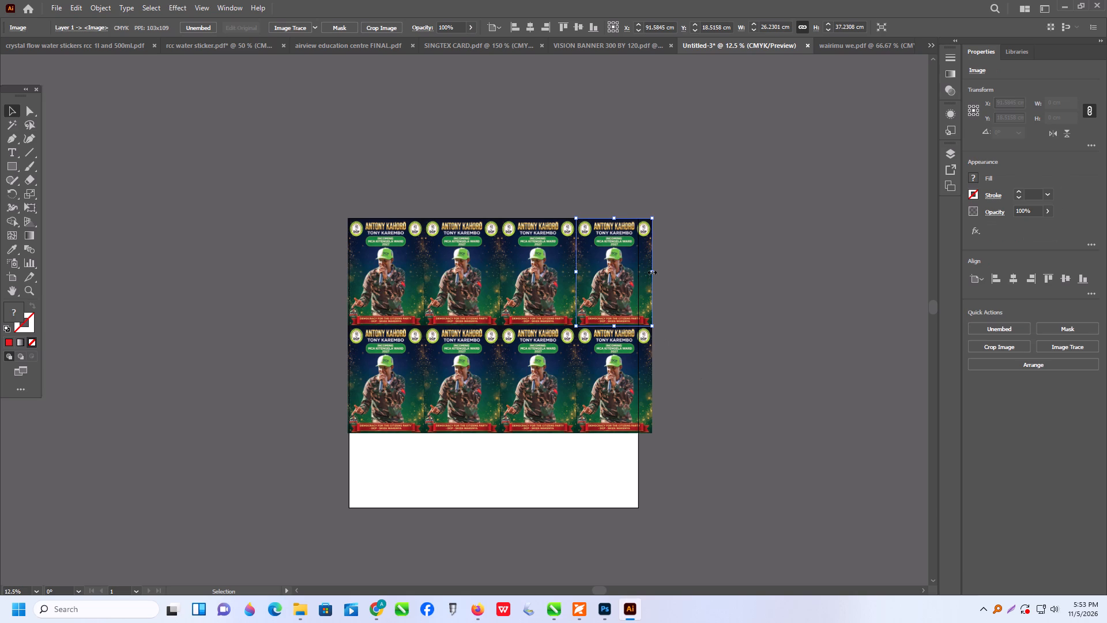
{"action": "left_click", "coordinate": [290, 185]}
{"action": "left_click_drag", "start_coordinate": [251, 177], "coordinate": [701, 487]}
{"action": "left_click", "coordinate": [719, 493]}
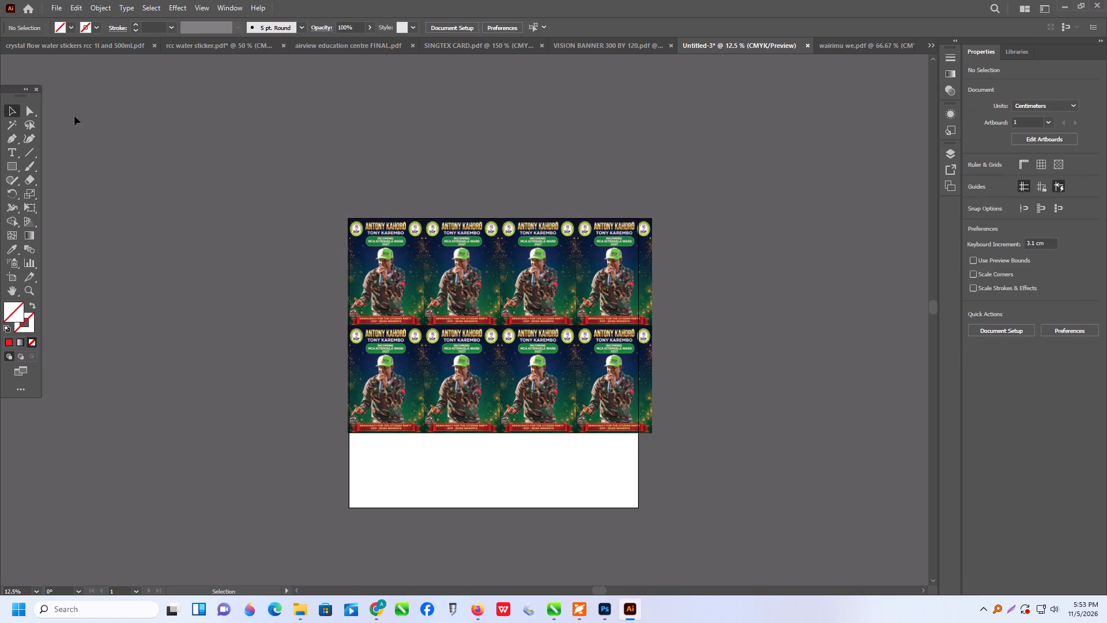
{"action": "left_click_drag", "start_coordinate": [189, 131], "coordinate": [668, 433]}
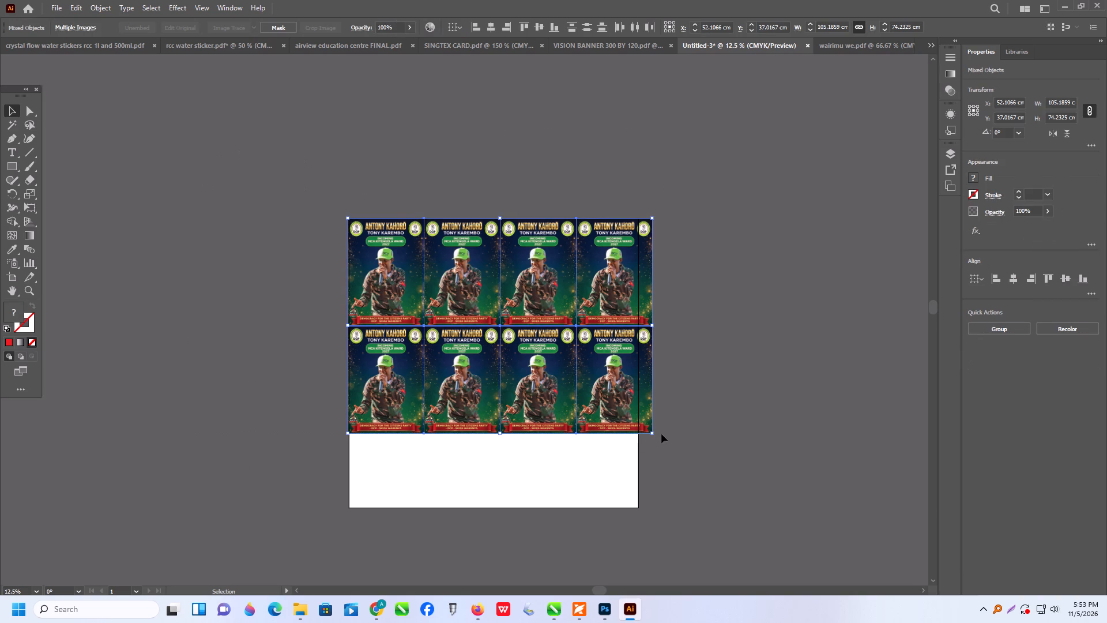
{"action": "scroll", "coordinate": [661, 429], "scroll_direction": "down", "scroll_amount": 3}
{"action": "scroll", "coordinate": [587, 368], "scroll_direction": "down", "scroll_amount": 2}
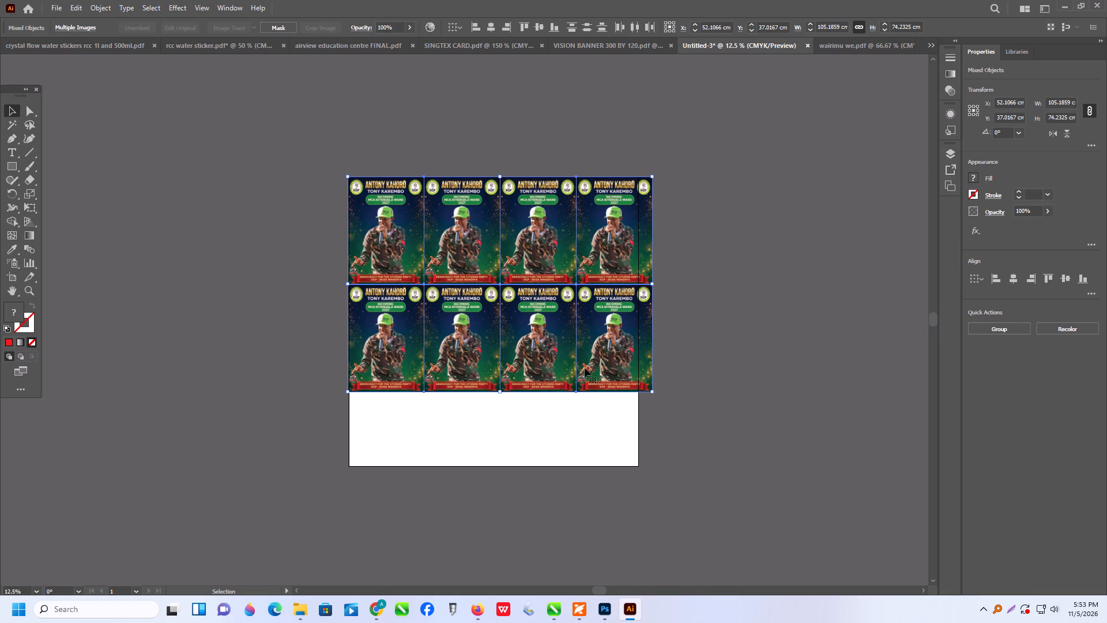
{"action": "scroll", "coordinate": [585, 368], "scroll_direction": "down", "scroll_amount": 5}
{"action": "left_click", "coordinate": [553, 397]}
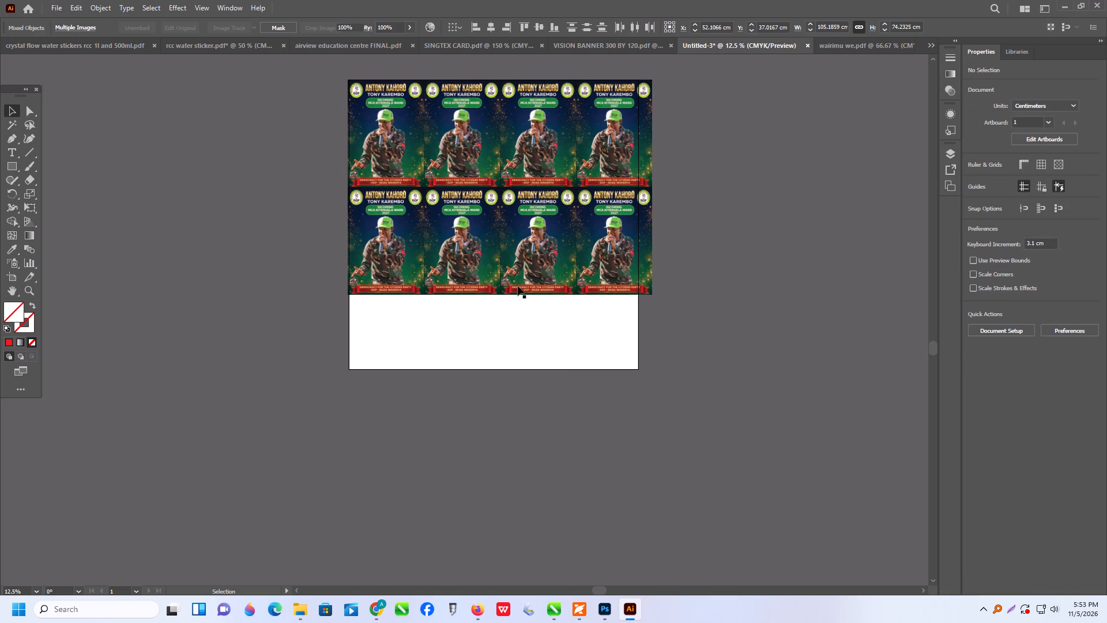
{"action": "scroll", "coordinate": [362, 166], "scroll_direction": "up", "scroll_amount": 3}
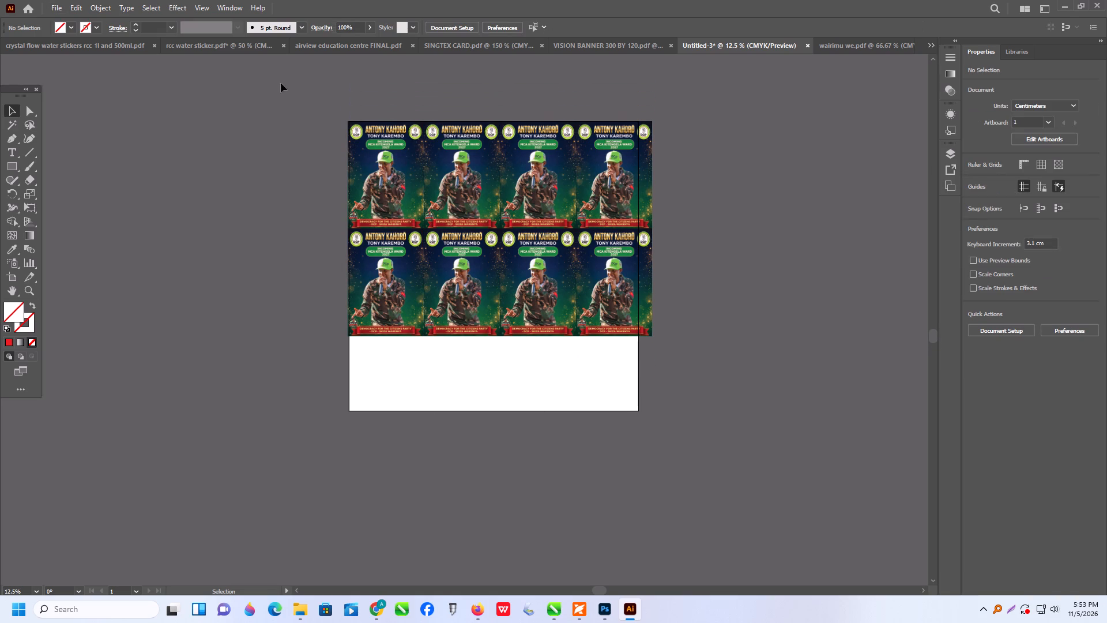
Duplicate both poster rows straight down below the originals to form four rows, placing the copy at about X 52.1 cm, Y 111.1 cm.
{"action": "left_click_drag", "start_coordinate": [281, 82], "coordinate": [728, 384]}
{"action": "scroll", "coordinate": [744, 376], "scroll_direction": "down", "scroll_amount": 1}
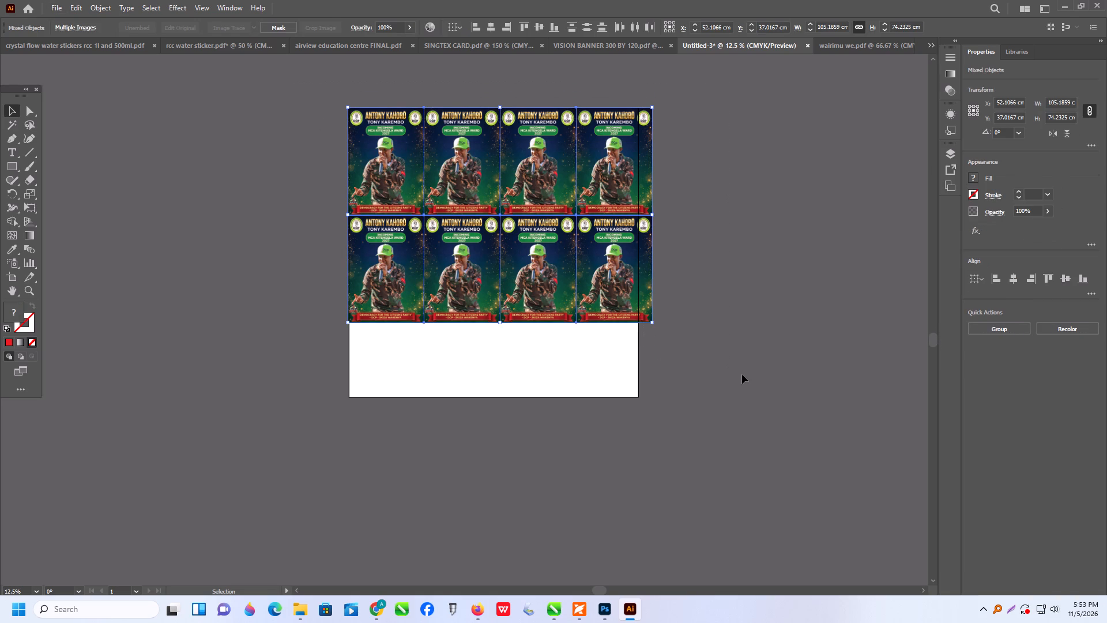
{"action": "scroll", "coordinate": [571, 267], "scroll_direction": "down", "scroll_amount": 6}
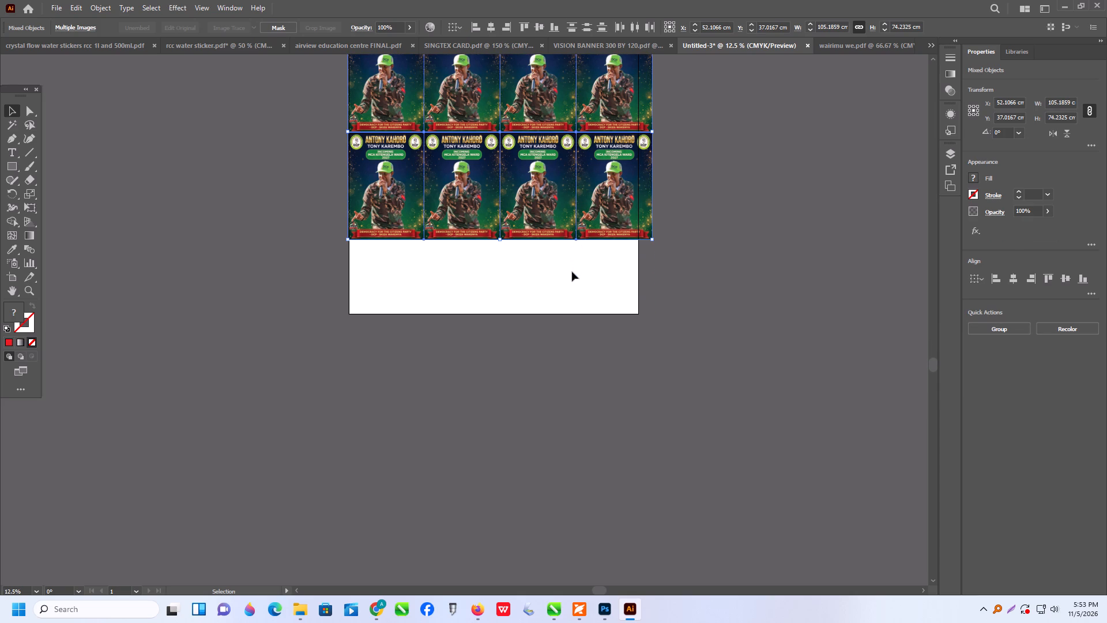
{"action": "scroll", "coordinate": [571, 280], "scroll_direction": "down", "scroll_amount": 2}
{"action": "left_click_drag", "start_coordinate": [536, 222], "coordinate": [536, 262], "text": "alt"}
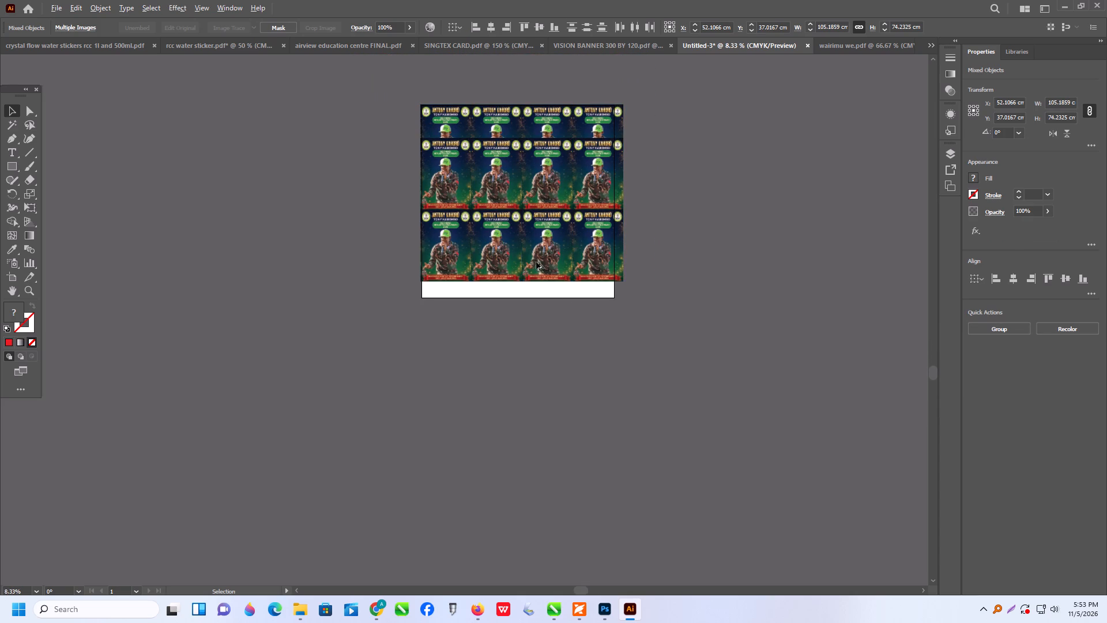
{"action": "left_click_drag", "start_coordinate": [536, 262], "coordinate": [540, 366], "text": "alt"}
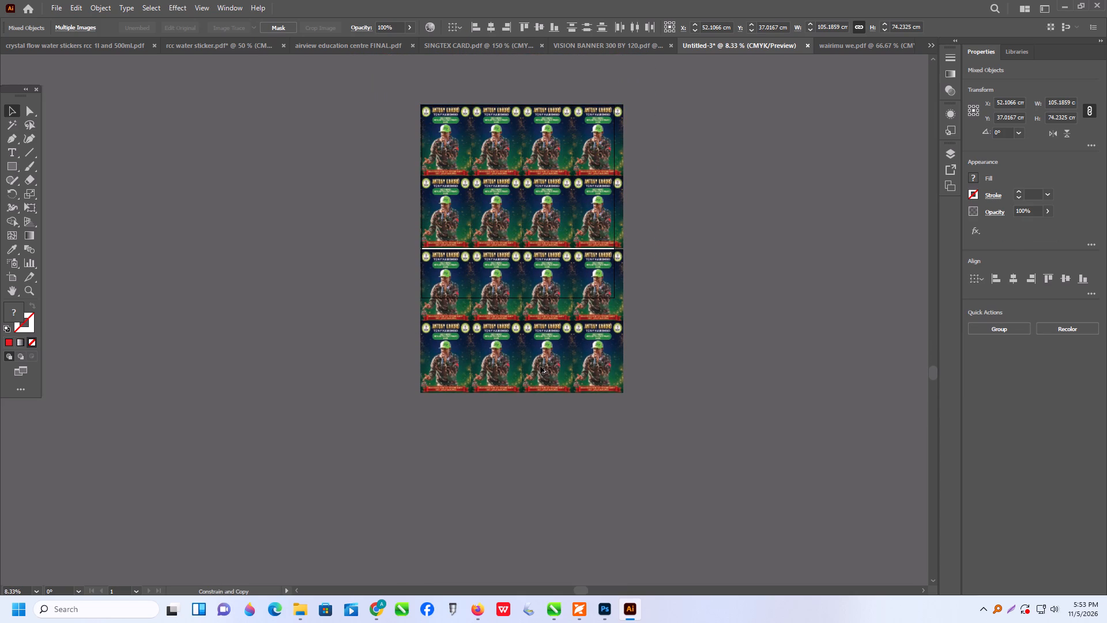
{"action": "left_click_drag", "start_coordinate": [540, 366], "coordinate": [539, 365], "text": "alt"}
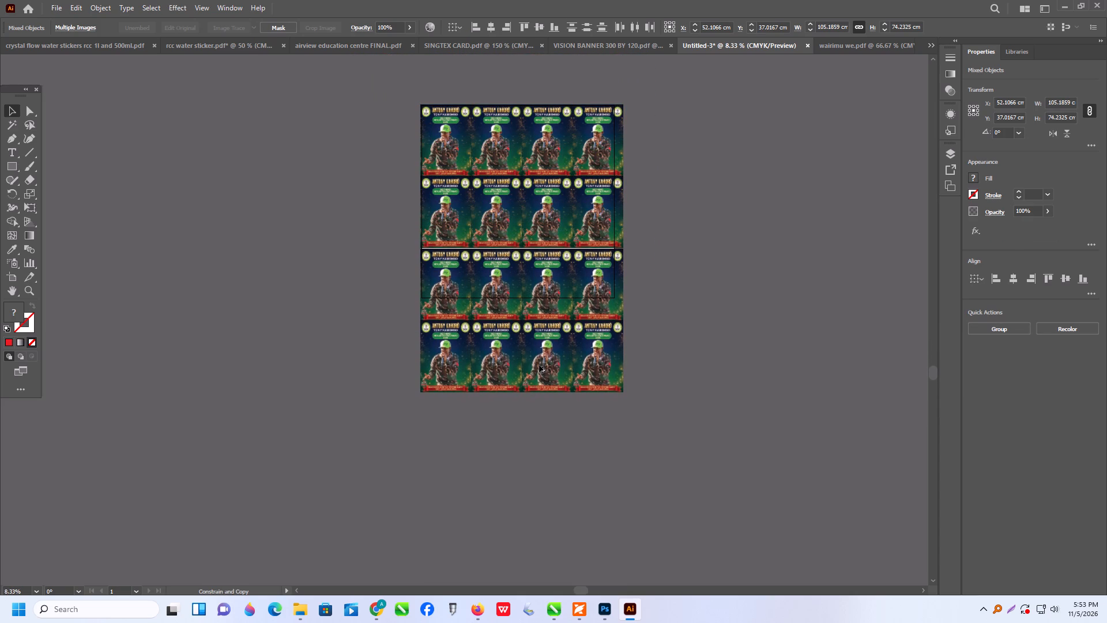
{"action": "left_click_drag", "start_coordinate": [539, 365], "coordinate": [539, 365], "text": "alt"}
Fine-tune the duplicated rows against the bottom edge of the upper rows, at about X 52.1 cm, Y 111.3 cm.
{"action": "scroll", "coordinate": [553, 354], "scroll_direction": "up", "scroll_amount": 1, "text": "alt"}
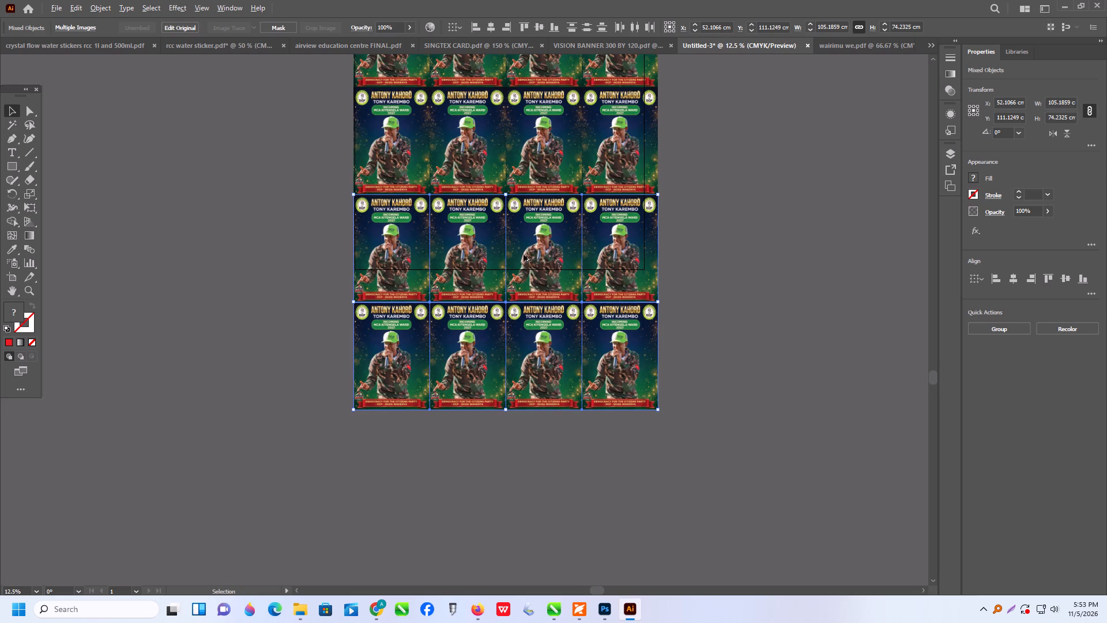
{"action": "scroll", "coordinate": [527, 249], "scroll_direction": "up", "scroll_amount": 2}
{"action": "scroll", "coordinate": [521, 229], "scroll_direction": "up", "scroll_amount": 2, "text": "alt"}
{"action": "left_click_drag", "start_coordinate": [520, 243], "coordinate": [521, 249]}
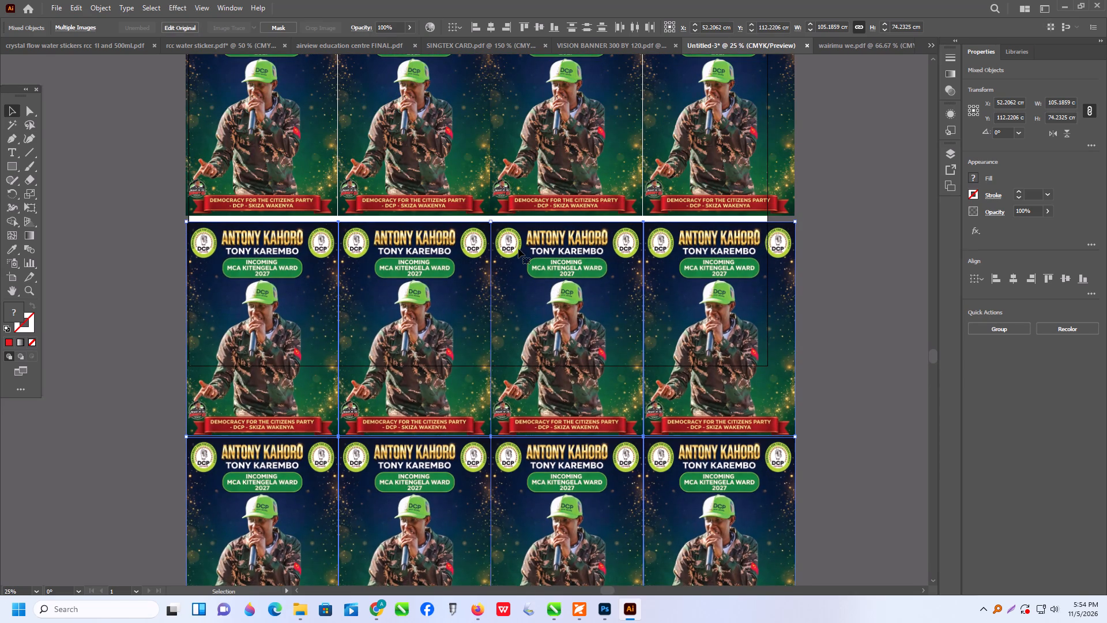
{"action": "left_click_drag", "start_coordinate": [564, 310], "coordinate": [566, 305]}
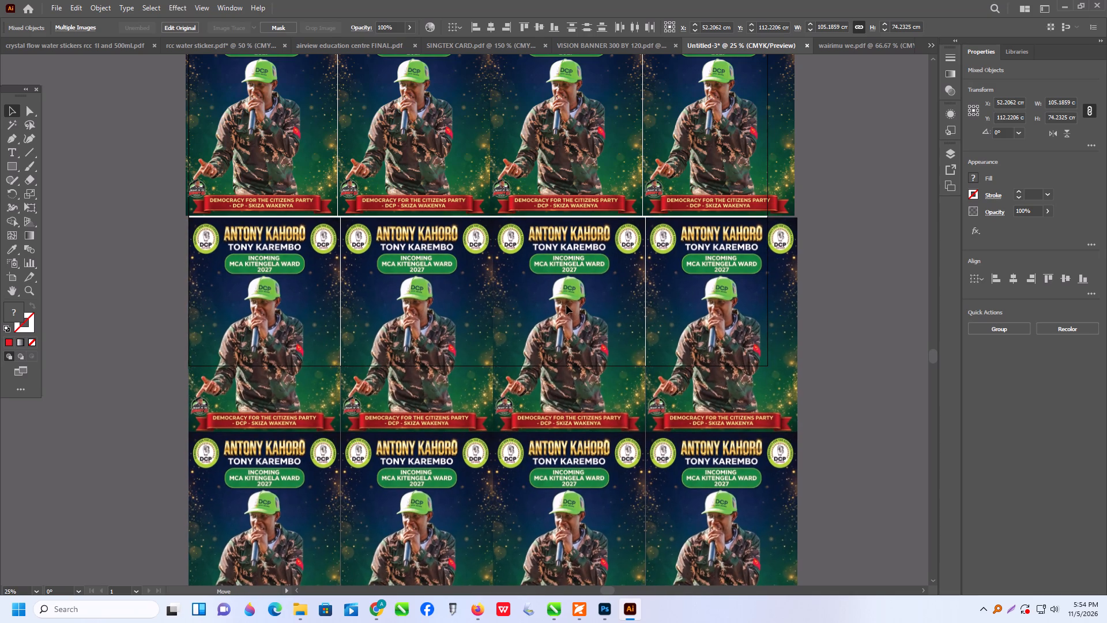
{"action": "left_click_drag", "start_coordinate": [566, 305], "coordinate": [565, 305]}
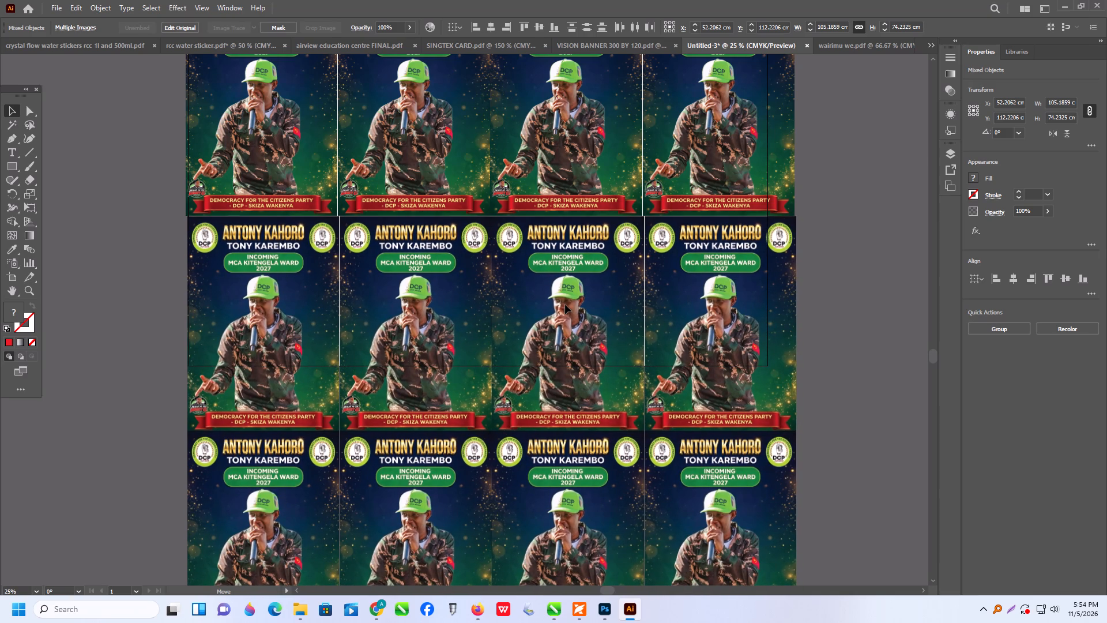
{"action": "left_click_drag", "start_coordinate": [565, 305], "coordinate": [563, 305]}
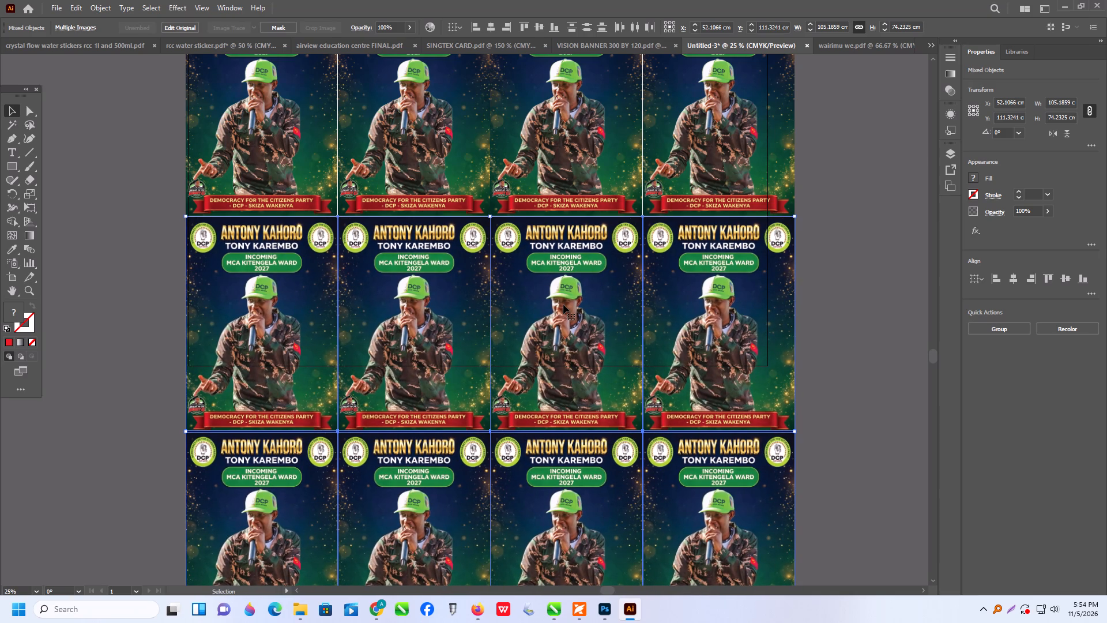
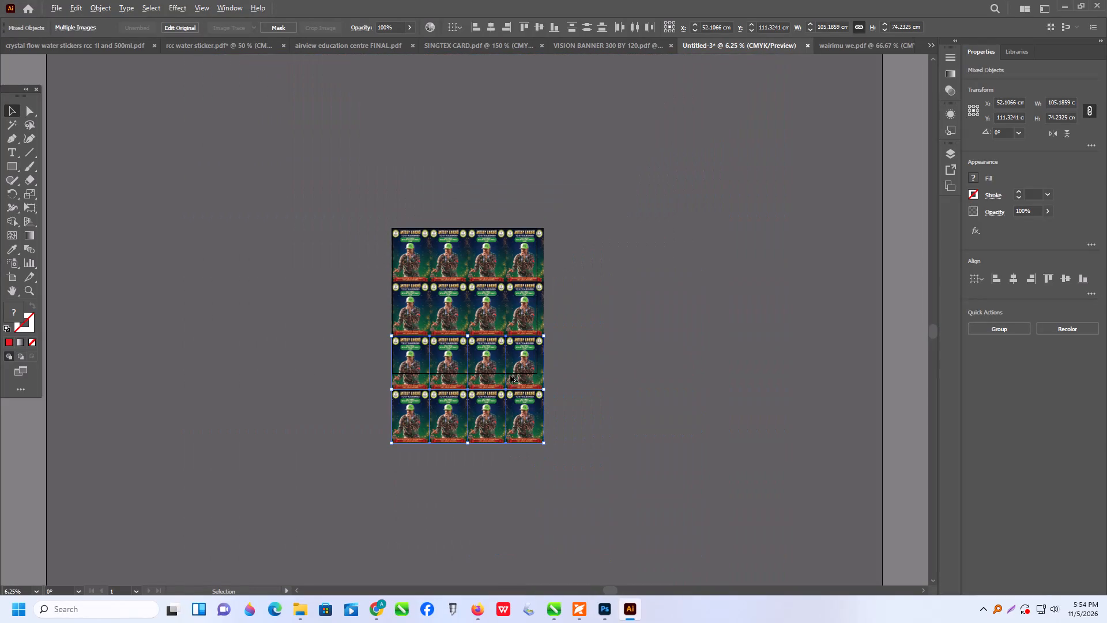
Duplicate all four poster rows straight down below the originals to form eight rows, placing the copy at about X 52.1 cm, Y 222.4 cm.
{"action": "scroll", "coordinate": [360, 230], "scroll_direction": "down", "scroll_amount": 1}
{"action": "left_click", "coordinate": [307, 159]}
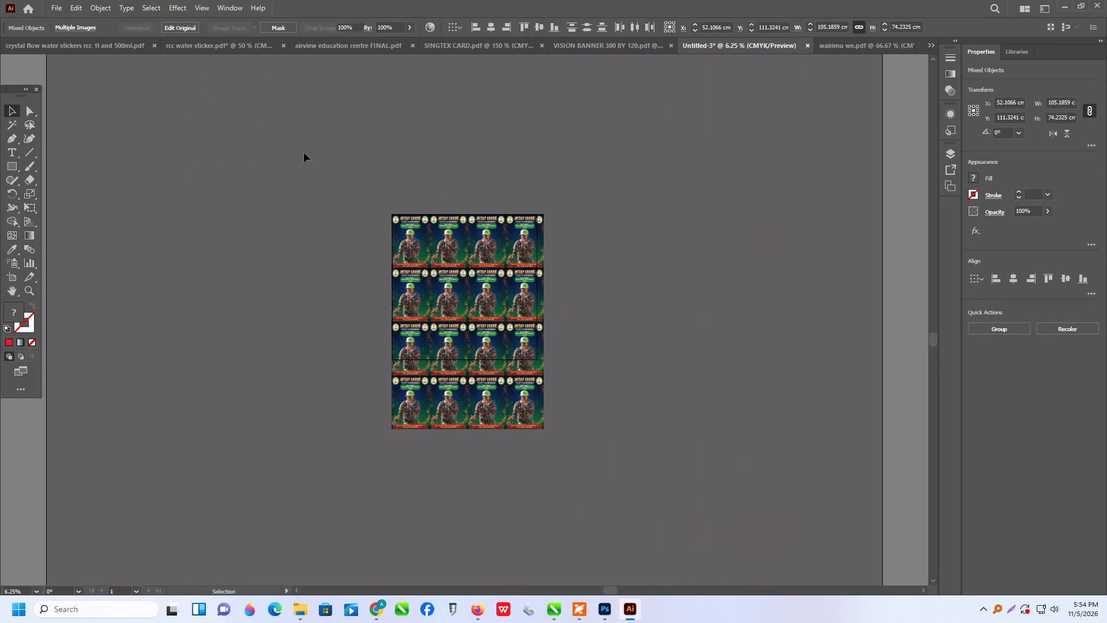
{"action": "left_click_drag", "start_coordinate": [304, 153], "coordinate": [639, 524]}
{"action": "left_click", "coordinate": [650, 277]}
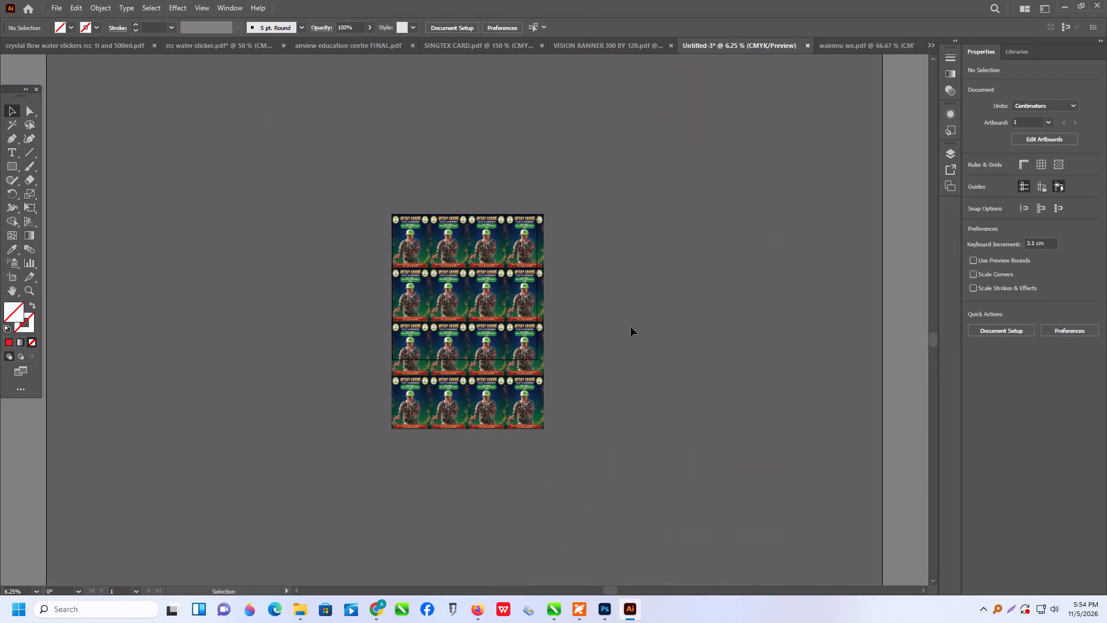
{"action": "scroll", "coordinate": [346, 239], "scroll_direction": "down", "scroll_amount": 4}
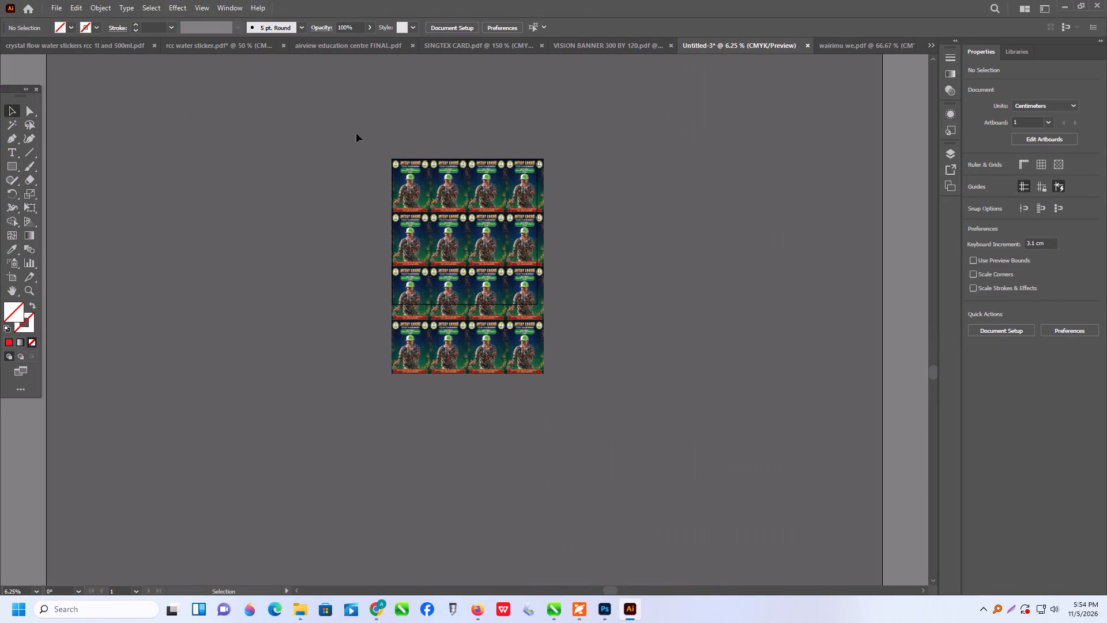
{"action": "left_click", "coordinate": [356, 128]}
{"action": "left_click_drag", "start_coordinate": [332, 114], "coordinate": [655, 476]}
{"action": "scroll", "coordinate": [330, 170], "scroll_direction": "down", "scroll_amount": 4}
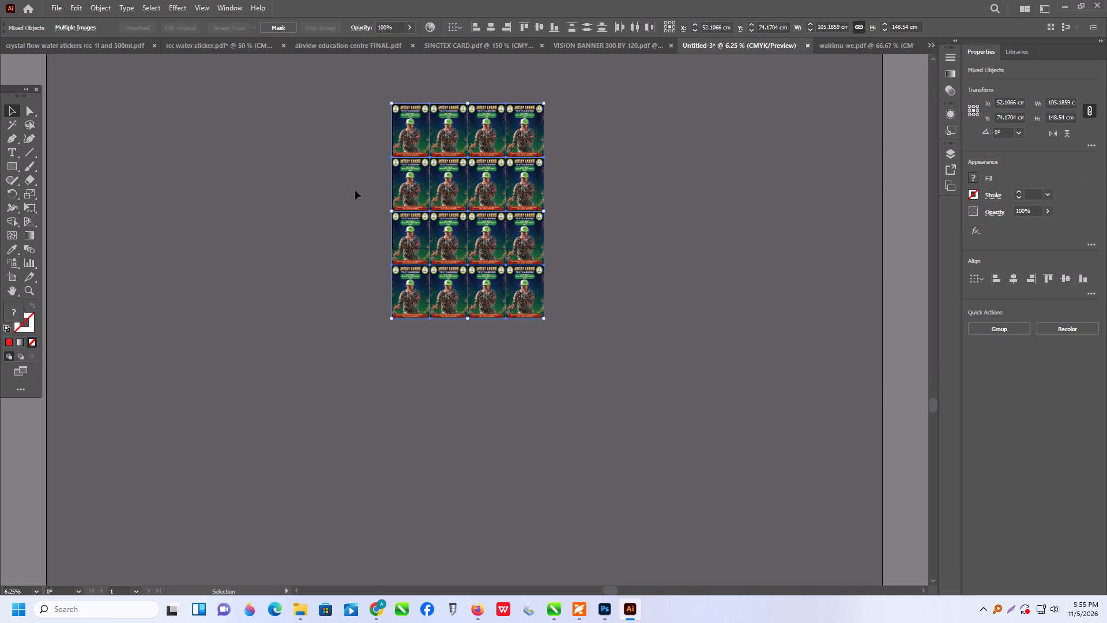
{"action": "scroll", "coordinate": [400, 268], "scroll_direction": "down", "scroll_amount": 2, "text": "alt"}
{"action": "left_click_drag", "start_coordinate": [460, 320], "coordinate": [465, 414], "text": "alt"}
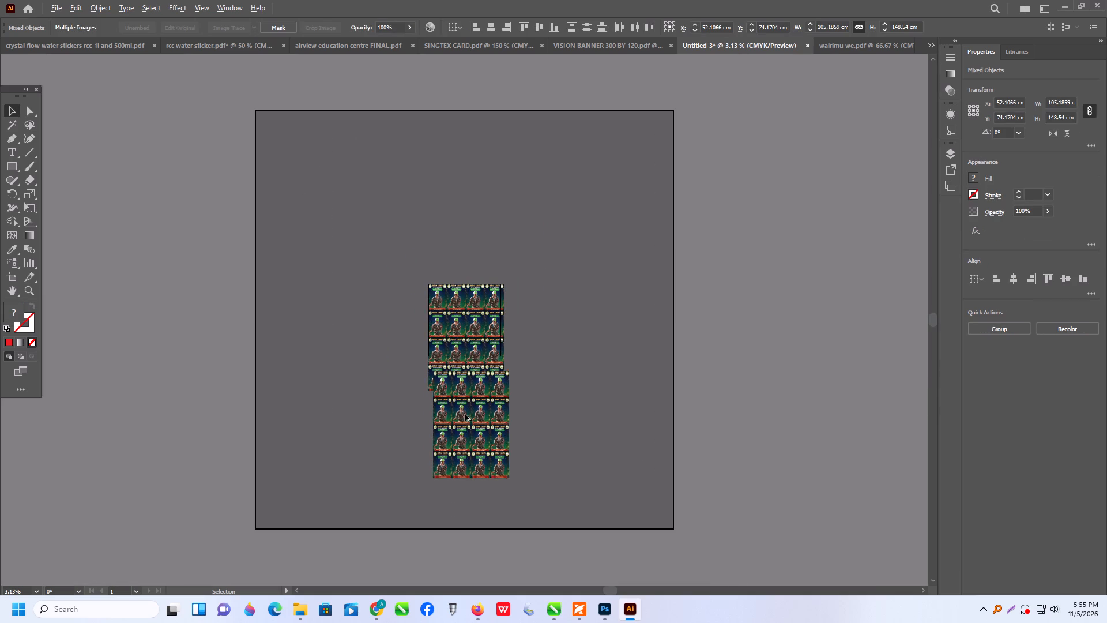
{"action": "left_click_drag", "start_coordinate": [465, 414], "coordinate": [458, 427], "text": "alt"}
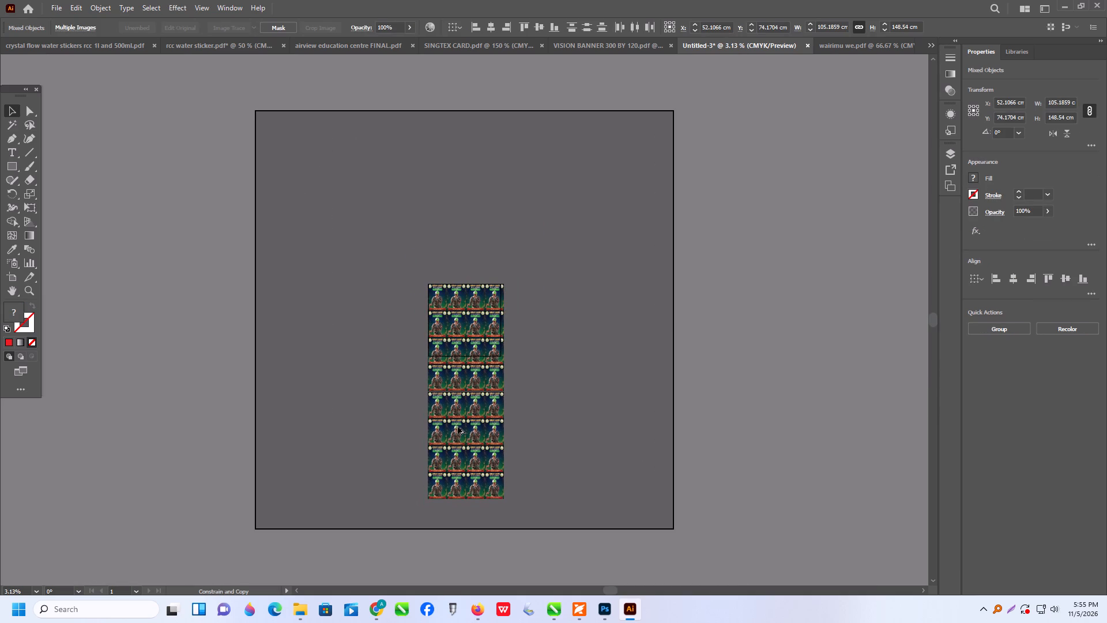
{"action": "left_click_drag", "start_coordinate": [458, 427], "coordinate": [459, 427], "text": "alt"}
Move the whole eight-row poster block across the artboard's right edge, to about X 131.8 cm, Y 96.5 cm.
{"action": "left_click_drag", "start_coordinate": [374, 211], "coordinate": [376, 213]}
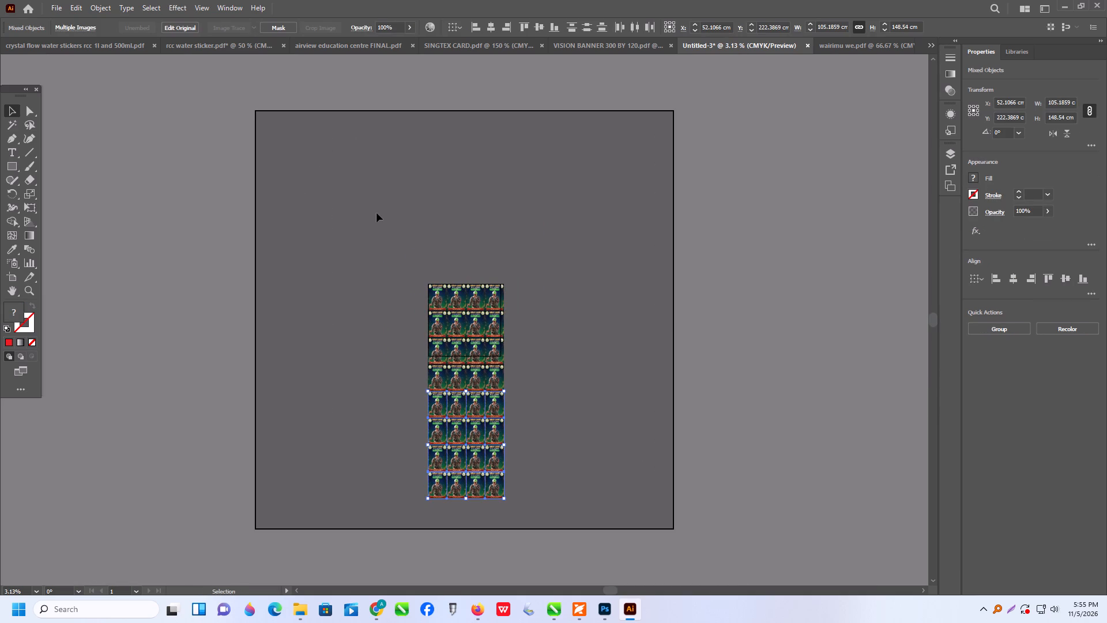
{"action": "left_click_drag", "start_coordinate": [376, 213], "coordinate": [560, 523]}
{"action": "left_click_drag", "start_coordinate": [468, 456], "coordinate": [389, 323]}
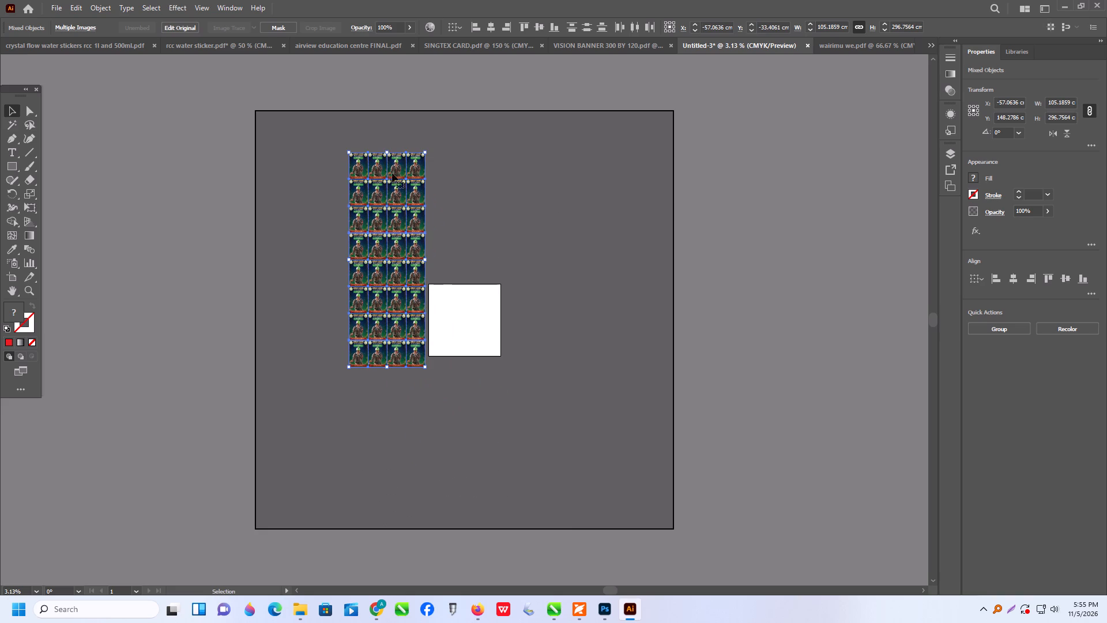
{"action": "scroll", "coordinate": [364, 148], "scroll_direction": "up", "scroll_amount": 2, "text": "alt"}
{"action": "scroll", "coordinate": [387, 226], "scroll_direction": "down", "scroll_amount": 5}
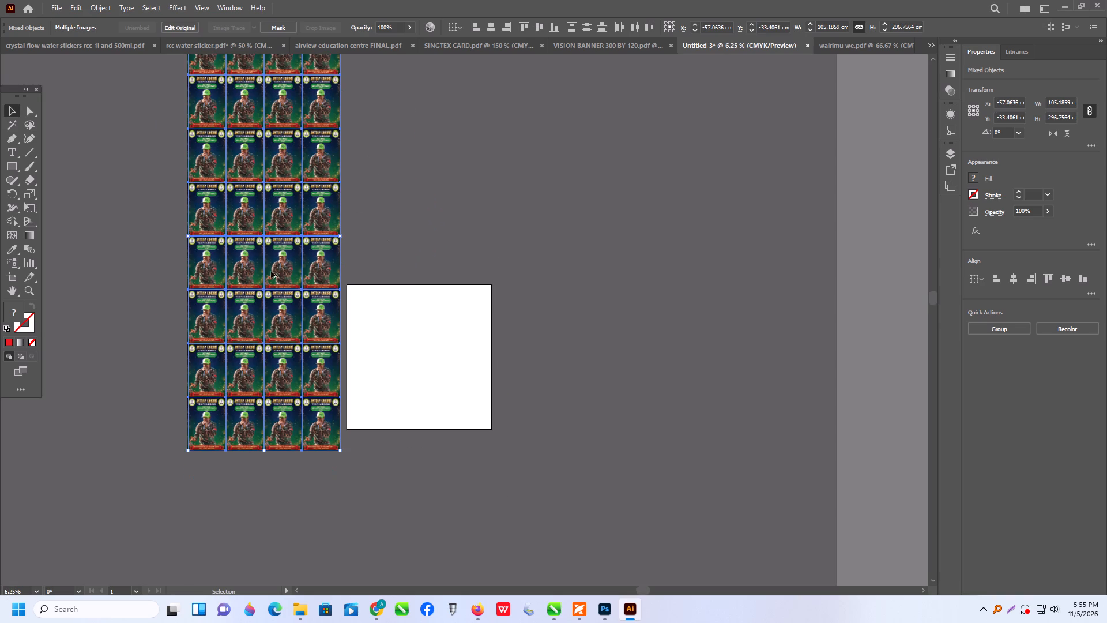
{"action": "scroll", "coordinate": [278, 276], "scroll_direction": "down", "scroll_amount": 1, "text": "alt"}
{"action": "scroll", "coordinate": [287, 280], "scroll_direction": "up", "scroll_amount": 1, "text": "alt"}
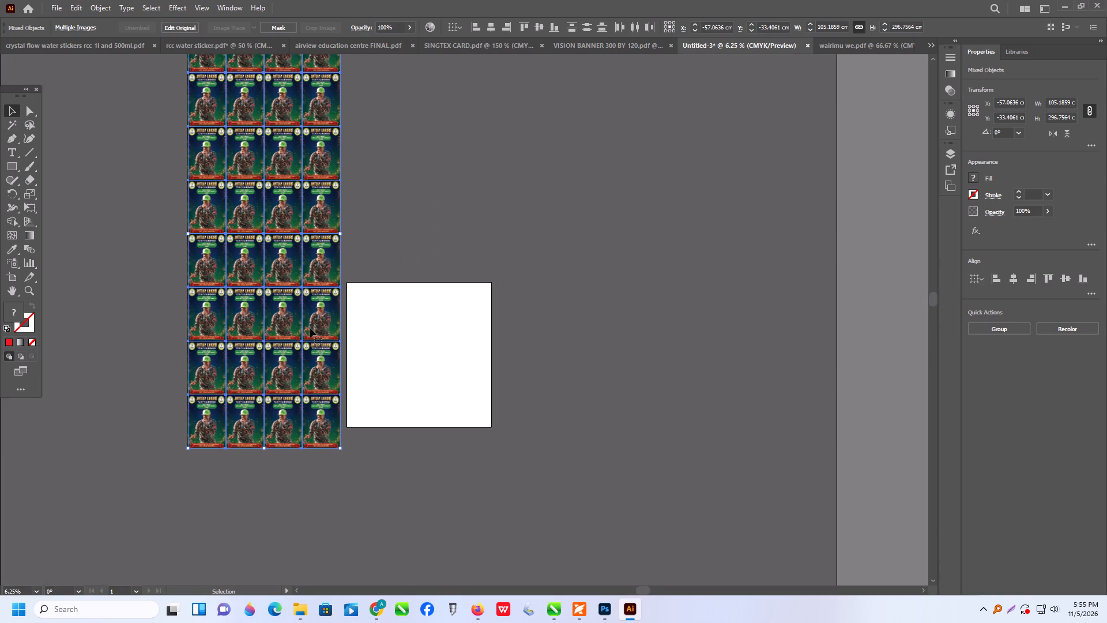
{"action": "left_click_drag", "start_coordinate": [300, 319], "coordinate": [464, 436]}
{"action": "scroll", "coordinate": [439, 372], "scroll_direction": "down", "scroll_amount": 5}
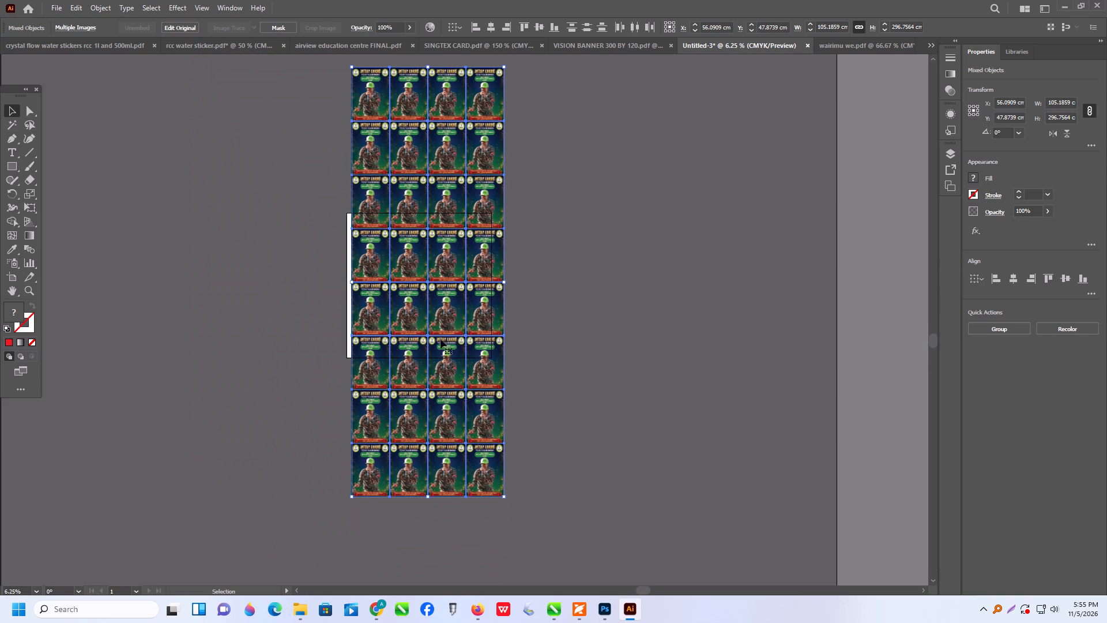
{"action": "left_click_drag", "start_coordinate": [455, 318], "coordinate": [450, 414]}
{"action": "scroll", "coordinate": [443, 388], "scroll_direction": "down", "scroll_amount": 4}
{"action": "left_click_drag", "start_coordinate": [436, 385], "coordinate": [551, 359]}
{"action": "scroll", "coordinate": [530, 367], "scroll_direction": "up", "scroll_amount": 4}
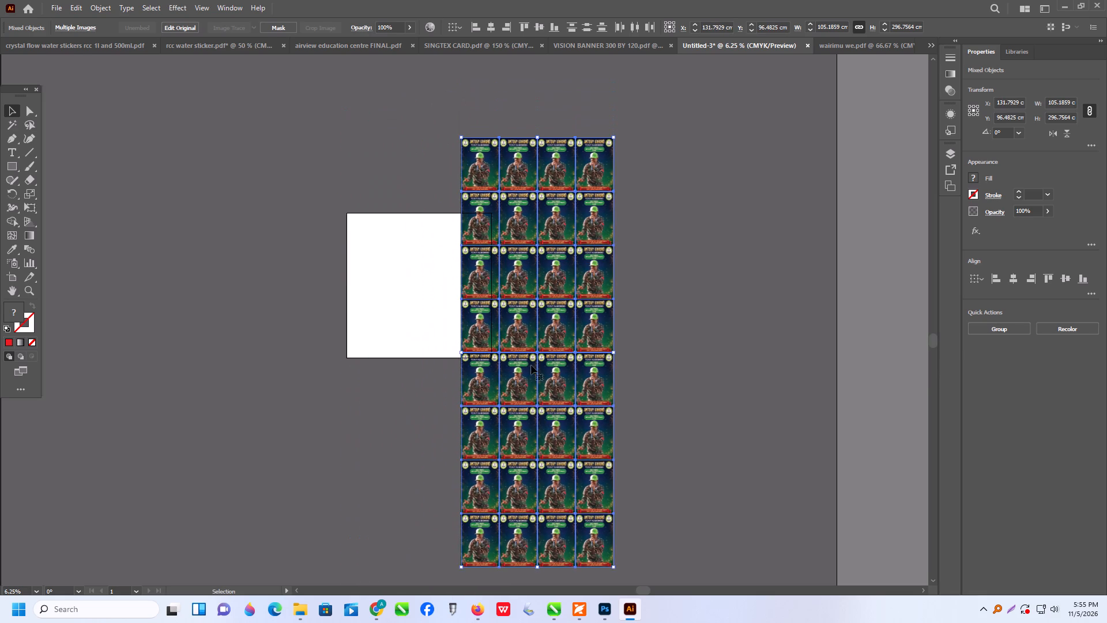
Move the eight-row poster block further right and upward on the canvas, to about X 142.9 cm, Y 65.4 cm.
{"action": "left_click_drag", "start_coordinate": [537, 398], "coordinate": [553, 353]}
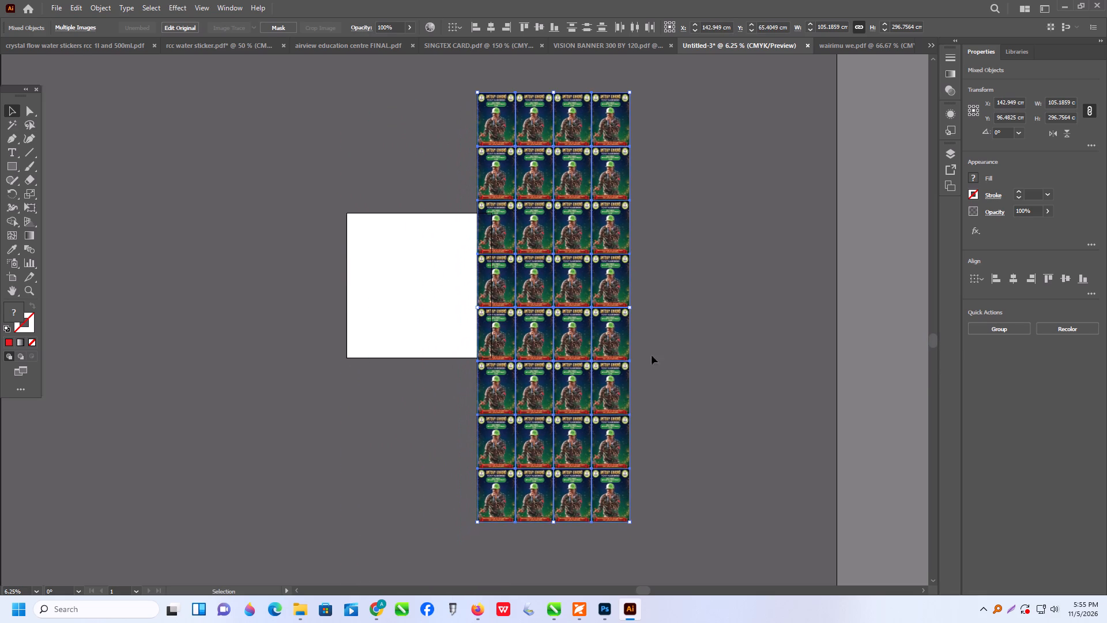
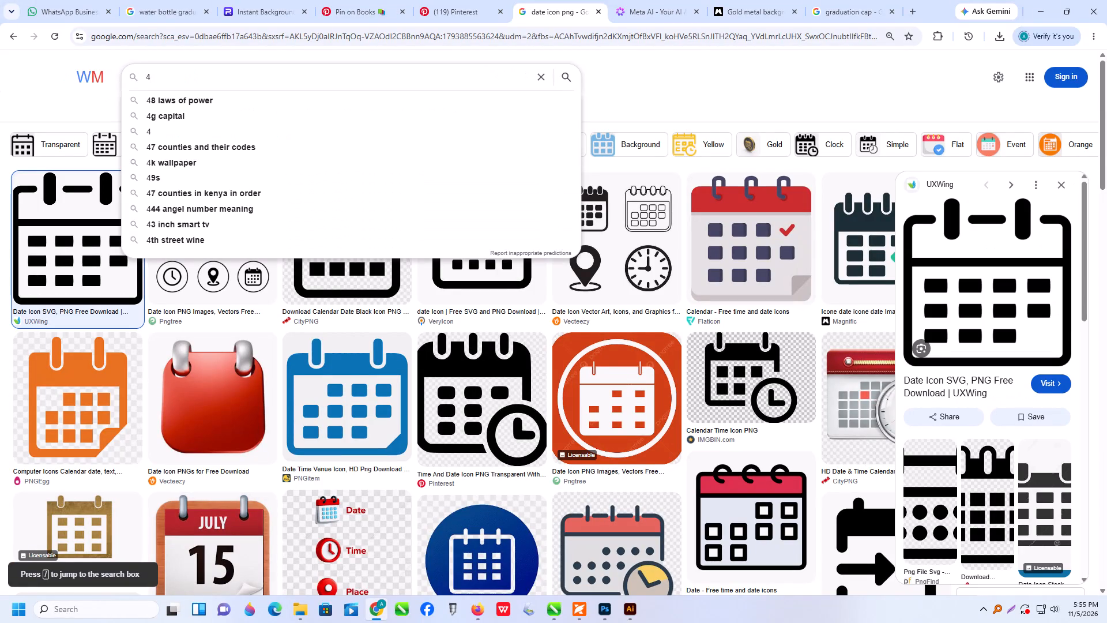
Search Google for "4feet in cm" and show the general web results instead of images to look up the conversion.
{"action": "left_click", "coordinate": [174, 82]}
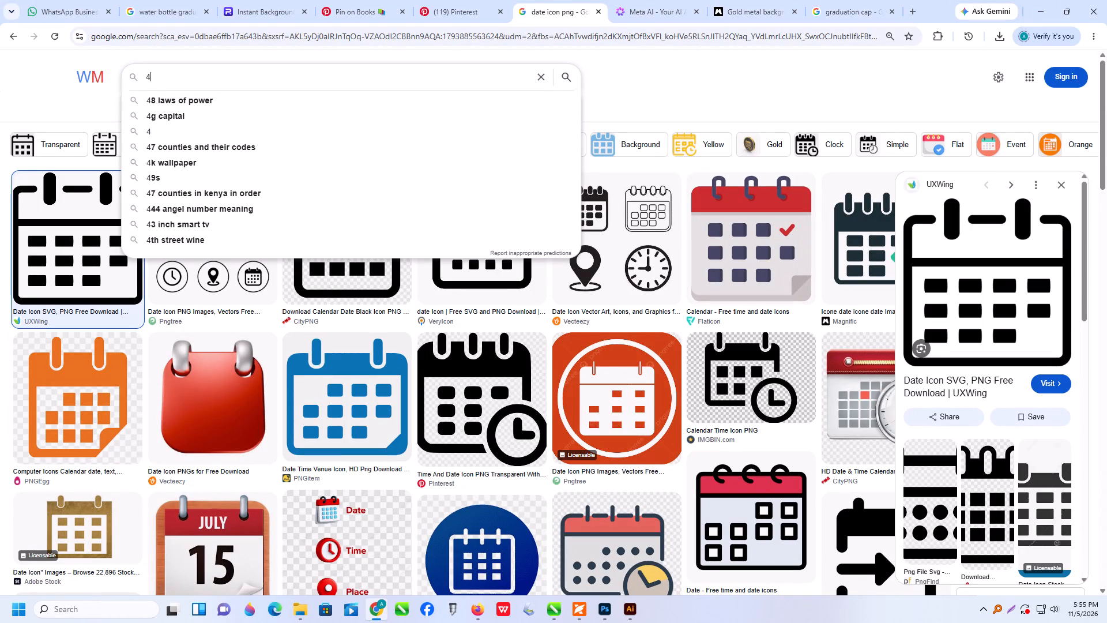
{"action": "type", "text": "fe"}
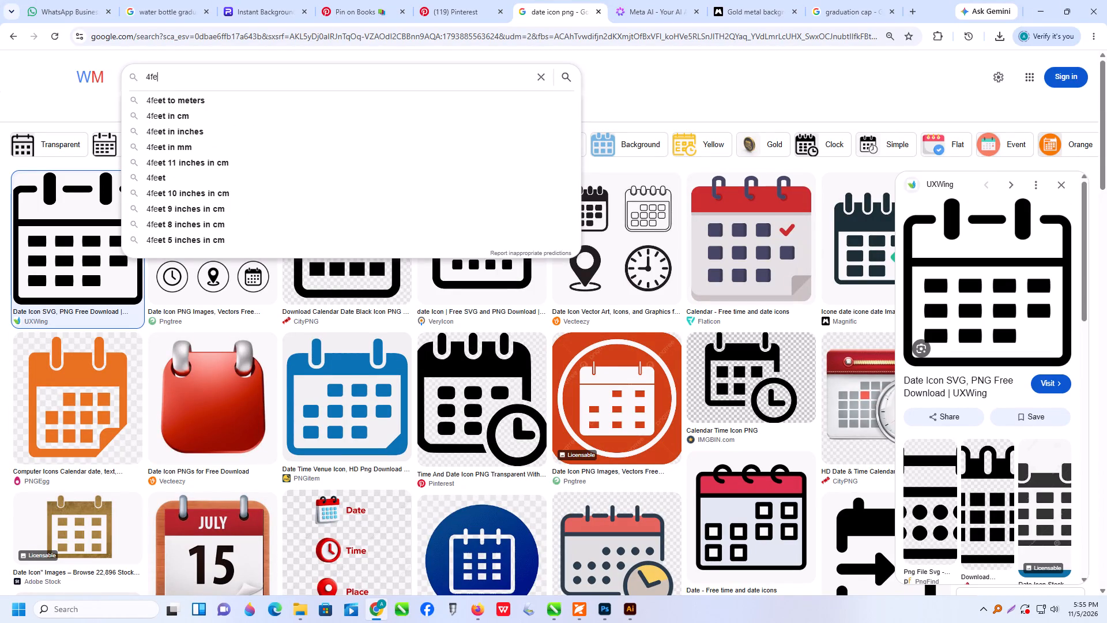
{"action": "left_click", "coordinate": [192, 117]}
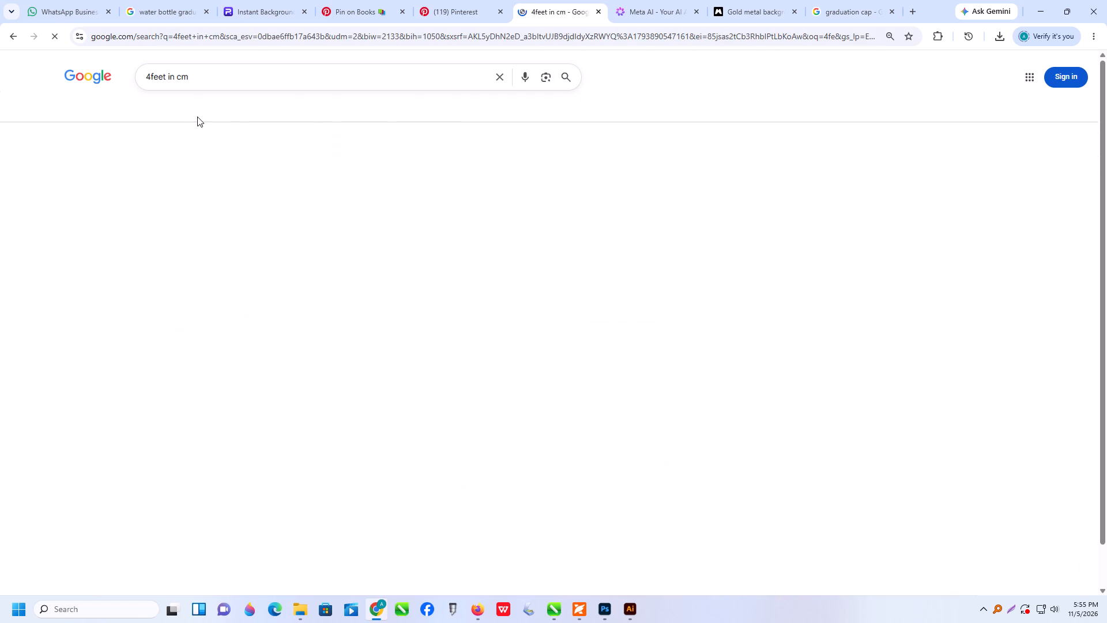
{"action": "left_click", "coordinate": [184, 110]}
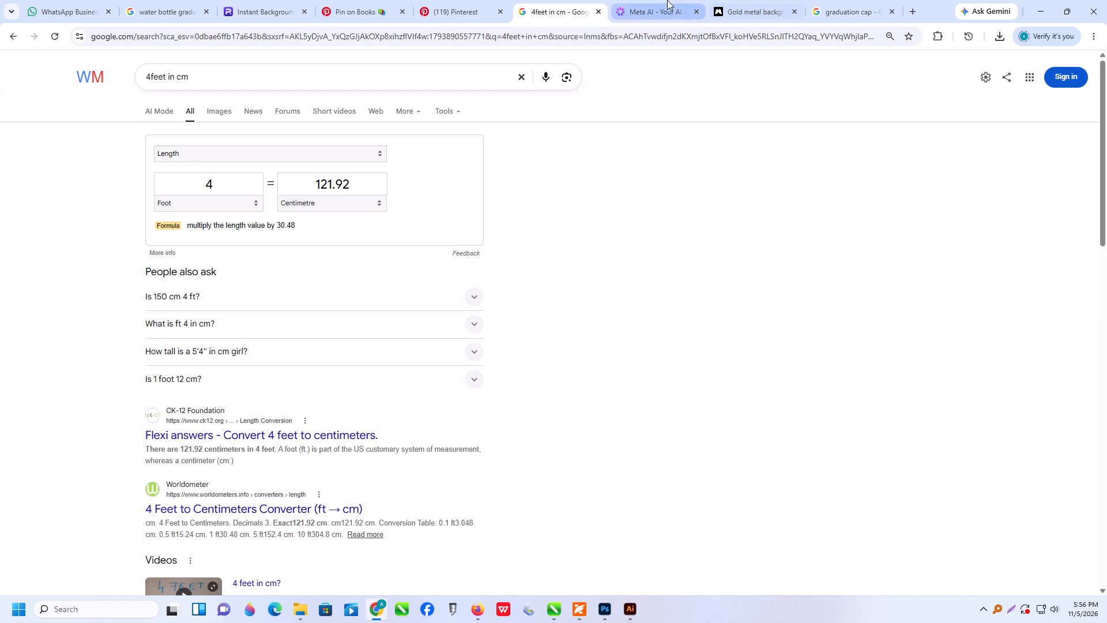
Return to Illustrator and move the whole eight-row poster block up over the artboard, to about X 46.5 cm, Y -18.3 cm.
{"action": "left_click", "coordinate": [1042, 6]}
{"action": "scroll", "coordinate": [491, 333], "scroll_direction": "down", "scroll_amount": 3}
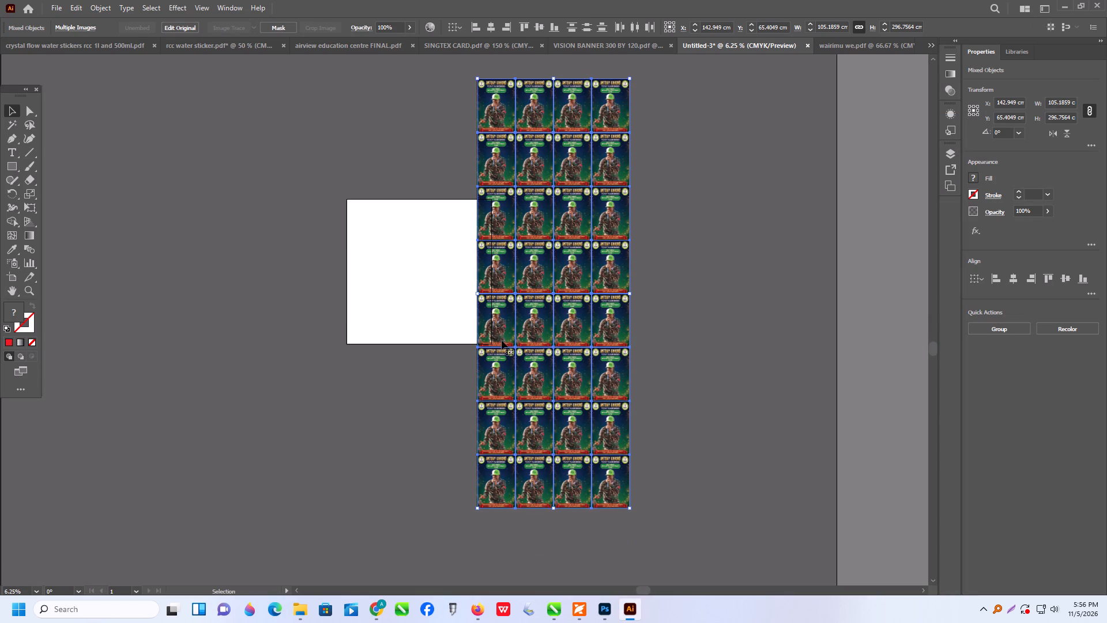
{"action": "scroll", "coordinate": [528, 309], "scroll_direction": "down", "scroll_amount": 1}
{"action": "scroll", "coordinate": [549, 314], "scroll_direction": "down", "scroll_amount": 3, "text": "alt"}
{"action": "left_click_drag", "start_coordinate": [552, 314], "coordinate": [459, 284]}
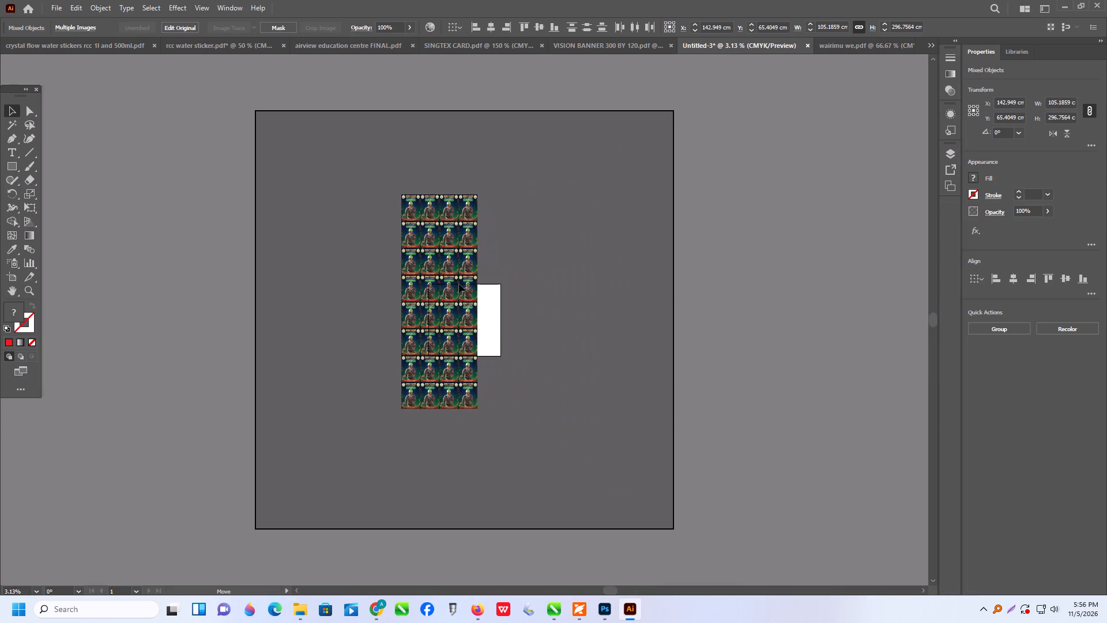
{"action": "left_click_drag", "start_coordinate": [459, 284], "coordinate": [482, 254]}
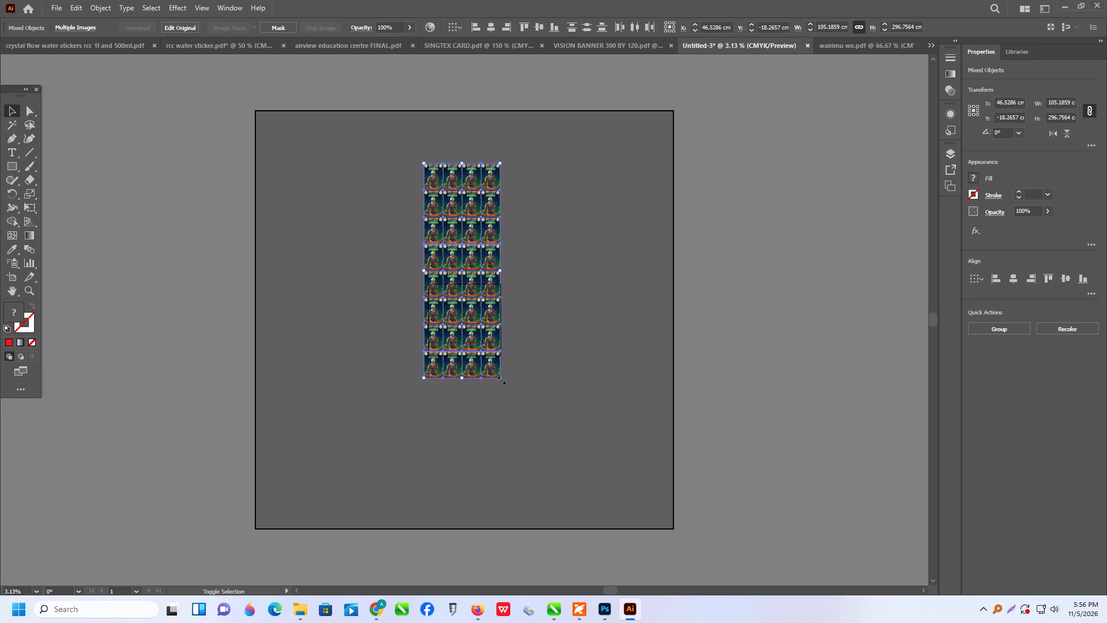
Enlarge the whole four-by-eight poster block proportionally from its lower-right corner, bringing its centre to about X 53.9 cm.
{"action": "left_click", "coordinate": [500, 379], "text": "shift"}
{"action": "left_click_drag", "start_coordinate": [507, 386], "coordinate": [522, 408], "text": "shift"}
{"action": "left_click_drag", "start_coordinate": [526, 413], "coordinate": [536, 427], "text": "shift"}
{"action": "left_click", "coordinate": [536, 427], "text": "shift"}
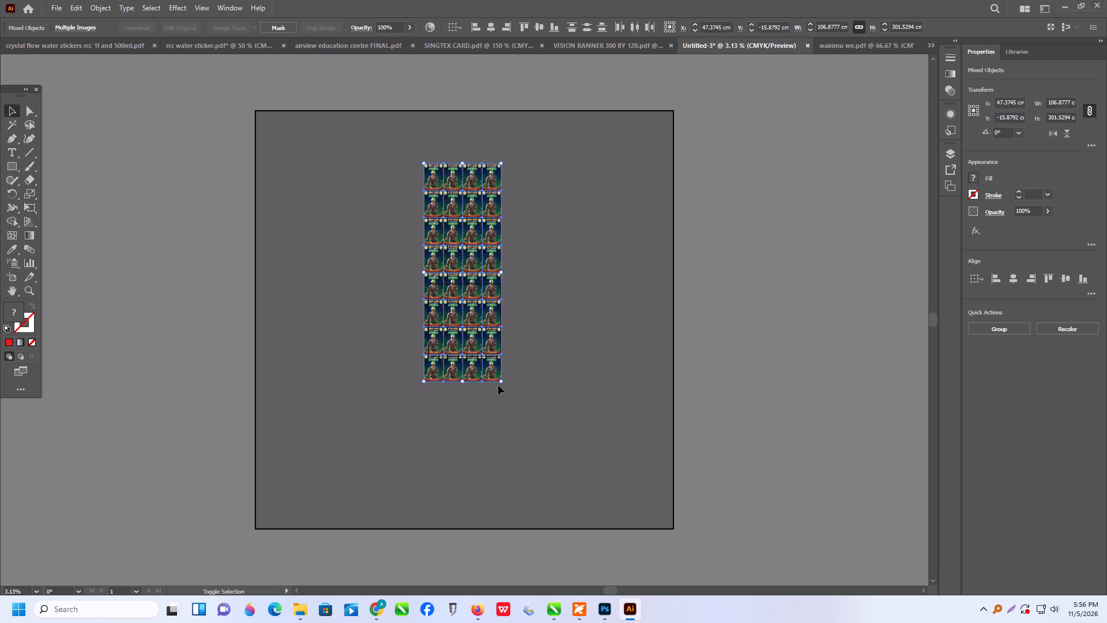
{"action": "left_click_drag", "start_coordinate": [502, 380], "coordinate": [518, 408], "text": "shift"}
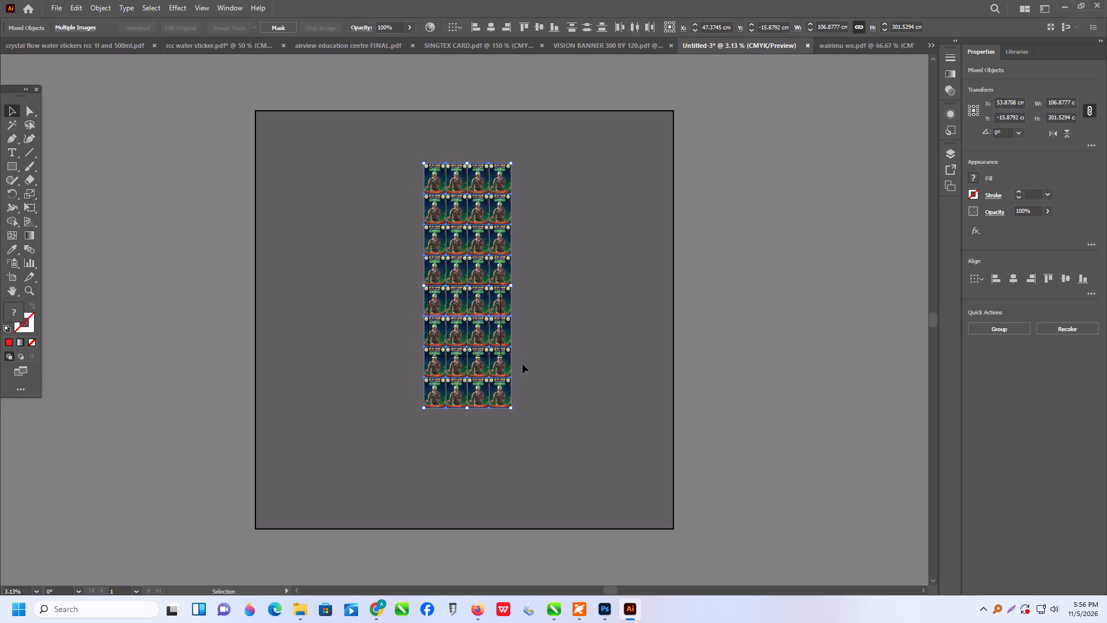
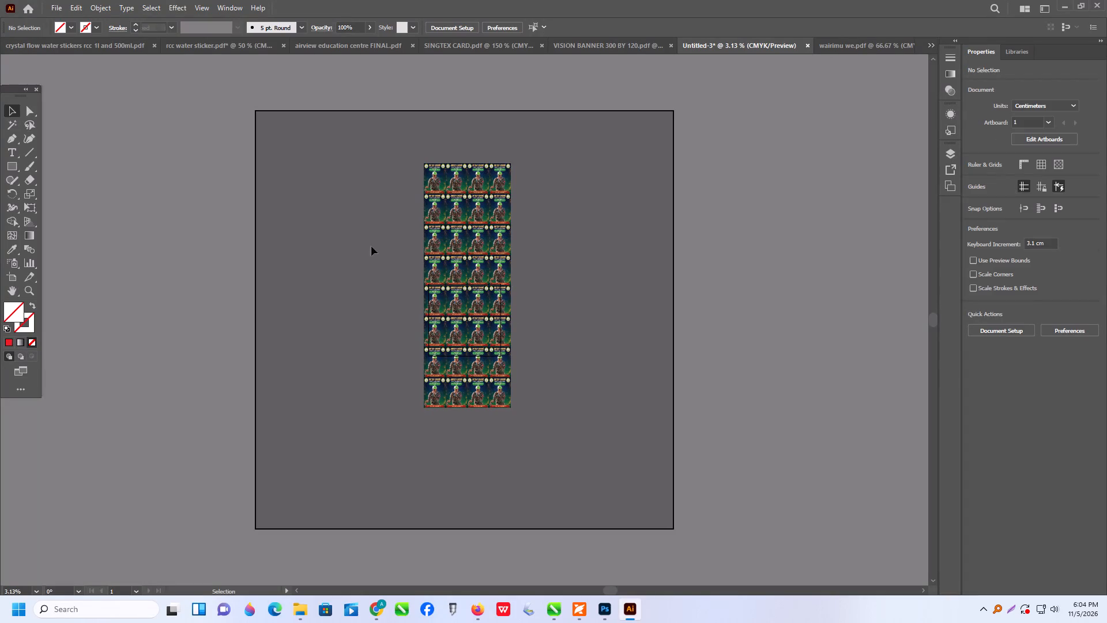
Delete the lower six rows of posters, keeping only the top two rows.
{"action": "left_click_drag", "start_coordinate": [371, 246], "coordinate": [590, 468]}
{"action": "key", "text": "Delete"}
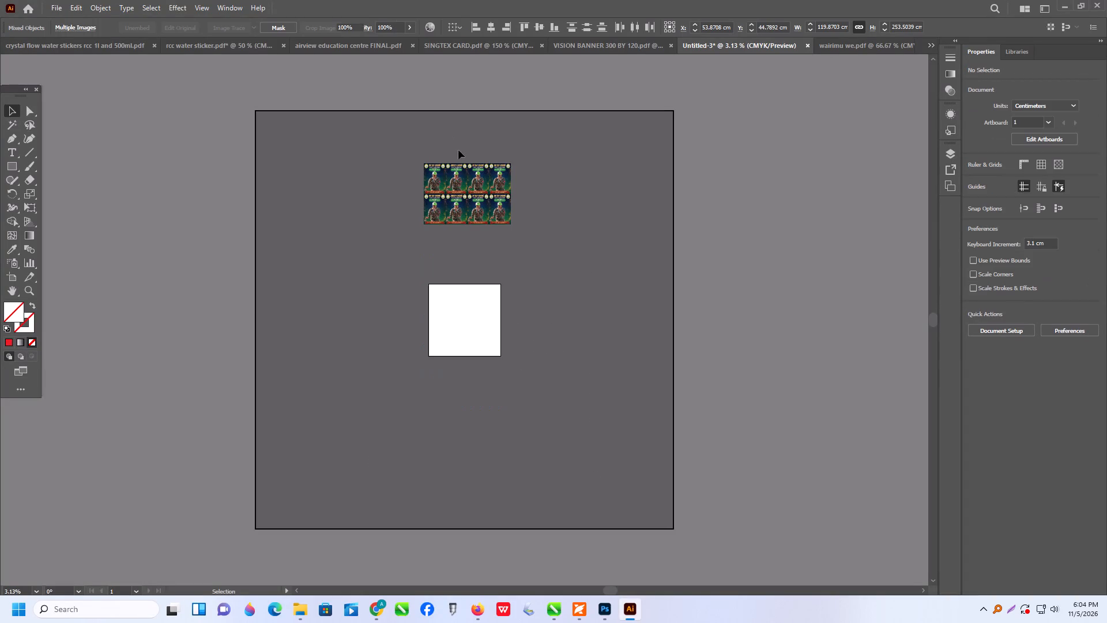
Move the two-row poster block down onto the artboard, against its left edge, centred at about X 60.2 cm, Y 35.8 cm.
{"action": "scroll", "coordinate": [491, 201], "scroll_direction": "up", "scroll_amount": 2}
{"action": "scroll", "coordinate": [499, 229], "scroll_direction": "up", "scroll_amount": 2, "text": "alt"}
{"action": "scroll", "coordinate": [499, 223], "scroll_direction": "up", "scroll_amount": 2}
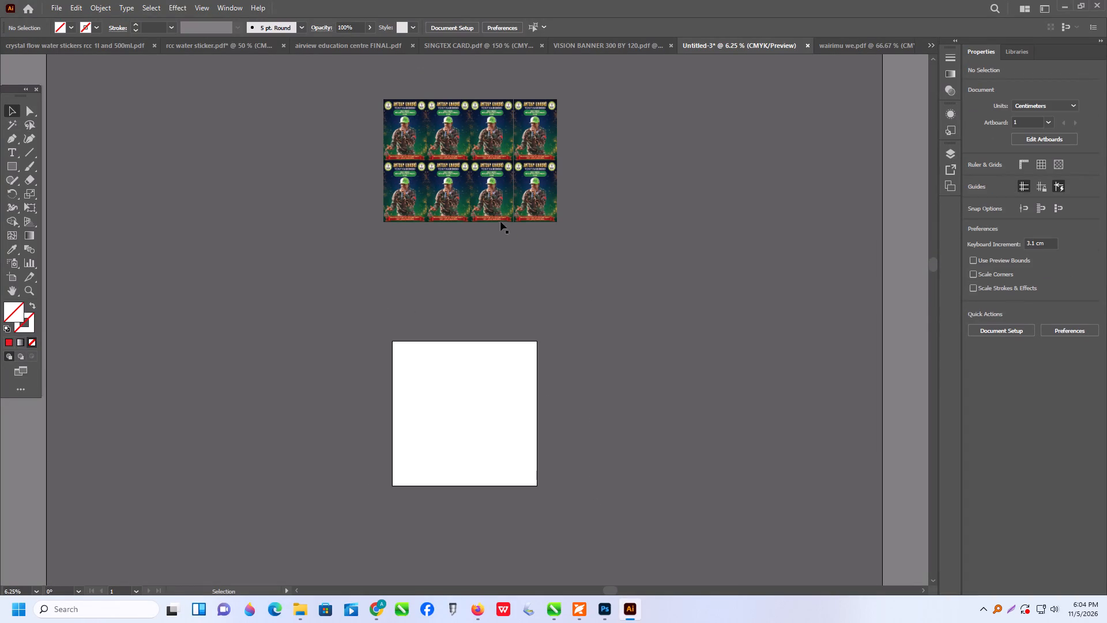
{"action": "scroll", "coordinate": [500, 222], "scroll_direction": "up", "scroll_amount": 4}
{"action": "left_click_drag", "start_coordinate": [265, 132], "coordinate": [766, 351]}
{"action": "left_click_drag", "start_coordinate": [510, 242], "coordinate": [524, 467]}
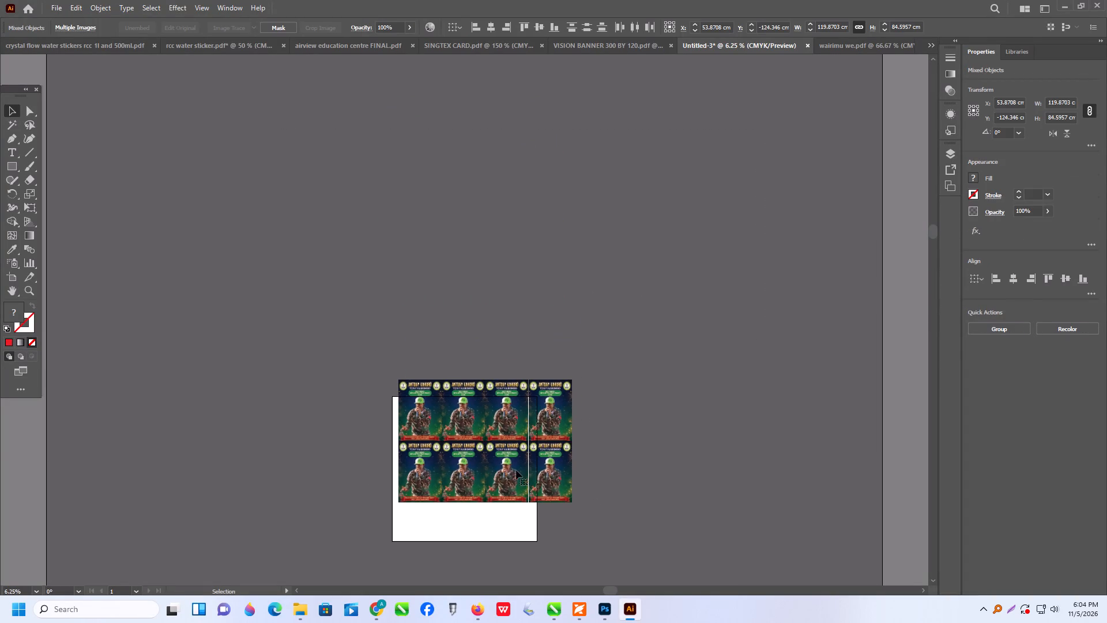
{"action": "left_click_drag", "start_coordinate": [512, 475], "coordinate": [509, 481]}
{"action": "left_click", "coordinate": [507, 481]}
{"action": "left_click", "coordinate": [564, 362]}
Shrink the two-row block proportionally from its lower-right corner to the artboard's width, about 100.1 by 70.7 cm.
{"action": "left_click", "coordinate": [404, 420]}
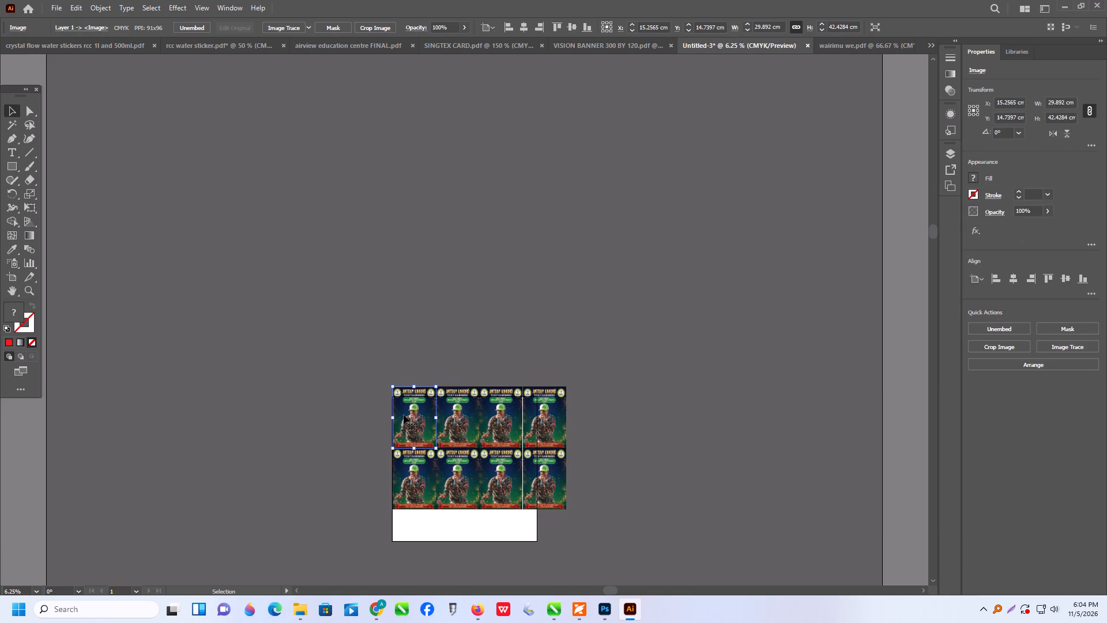
{"action": "left_click_drag", "start_coordinate": [363, 324], "coordinate": [385, 371]}
{"action": "left_click_drag", "start_coordinate": [385, 371], "coordinate": [631, 545]}
{"action": "left_click", "coordinate": [632, 545]}
{"action": "left_click_drag", "start_coordinate": [275, 321], "coordinate": [303, 354]}
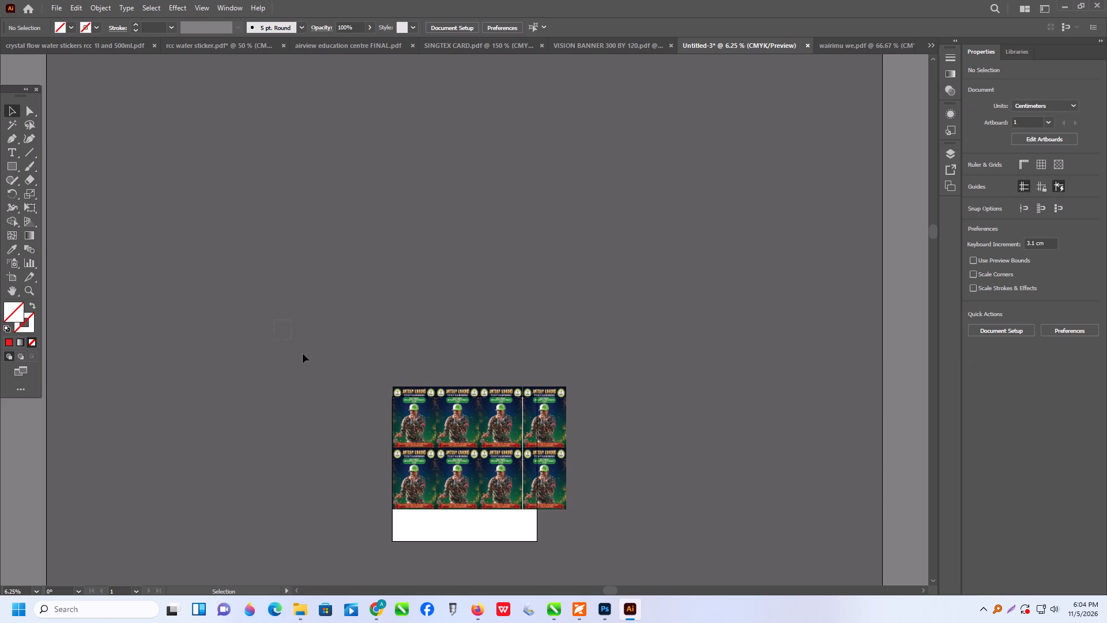
{"action": "left_click_drag", "start_coordinate": [303, 354], "coordinate": [668, 564]}
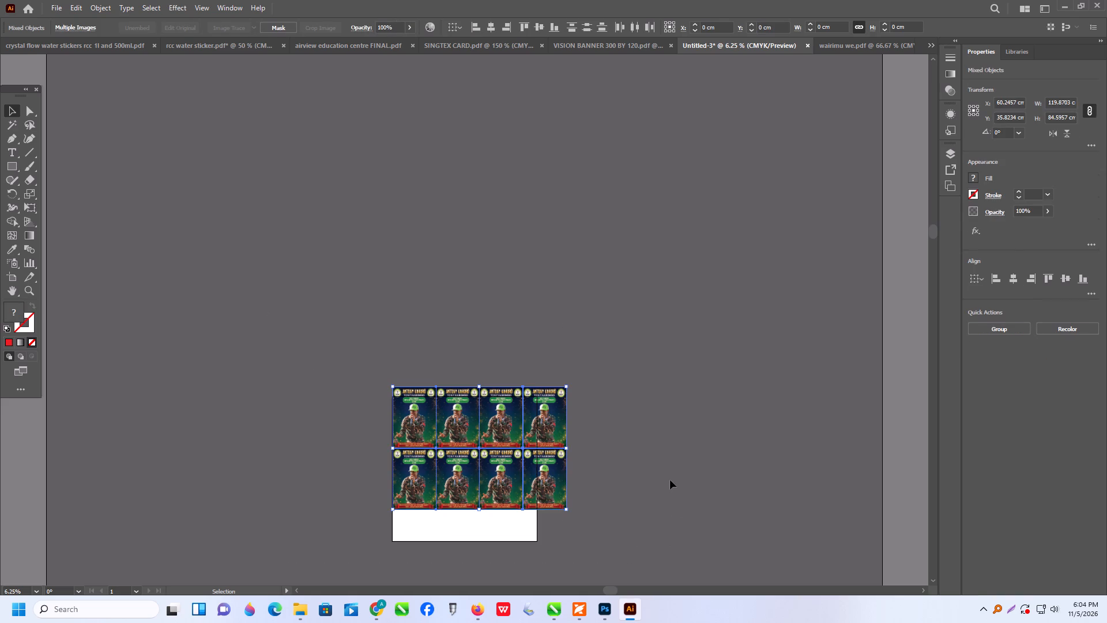
{"action": "left_click_drag", "start_coordinate": [318, 305], "coordinate": [666, 600]}
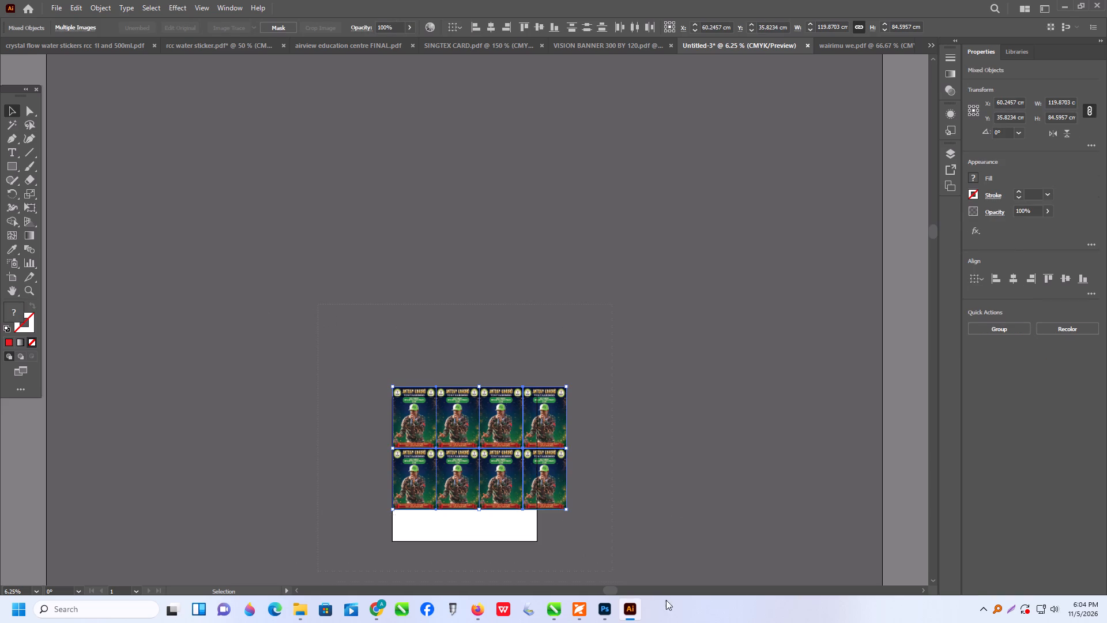
{"action": "left_click_drag", "start_coordinate": [666, 600], "coordinate": [677, 605]}
{"action": "left_click", "coordinate": [679, 606]}
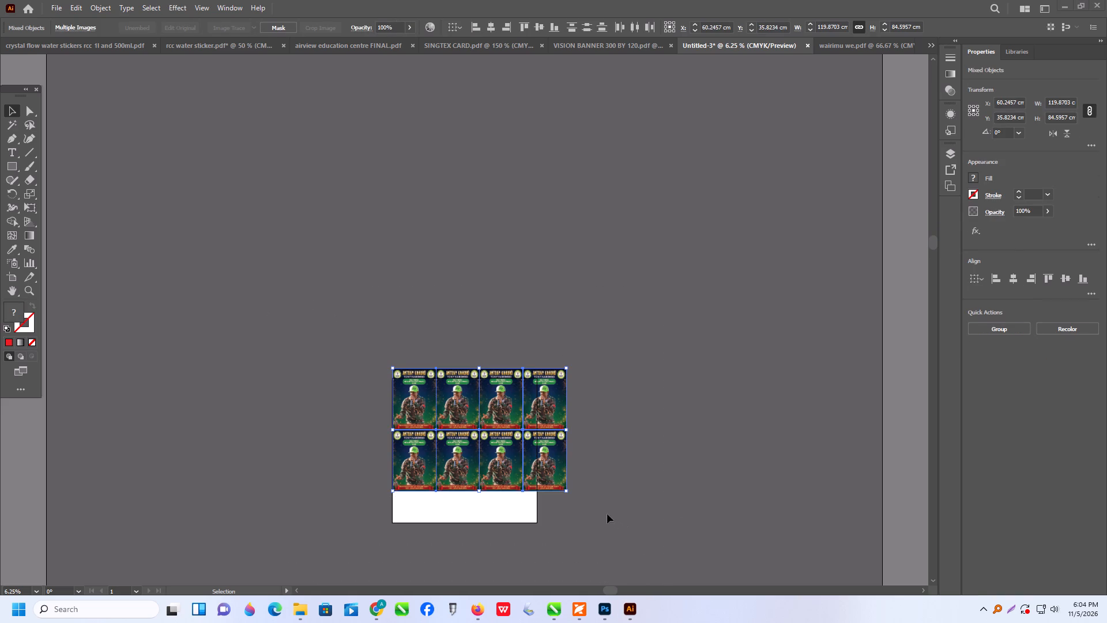
{"action": "left_click_drag", "start_coordinate": [564, 489], "coordinate": [552, 480], "text": "shift"}
{"action": "left_click_drag", "start_coordinate": [549, 478], "coordinate": [543, 474], "text": "shift"}
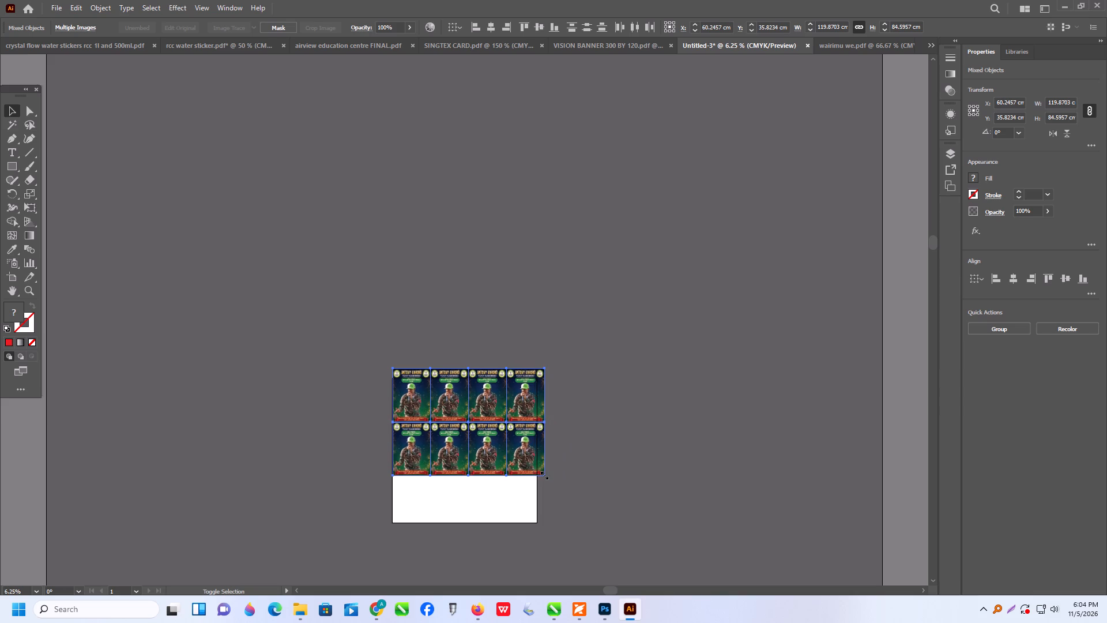
{"action": "left_click_drag", "start_coordinate": [543, 474], "coordinate": [537, 471], "text": "shift"}
{"action": "left_click", "coordinate": [615, 438]}
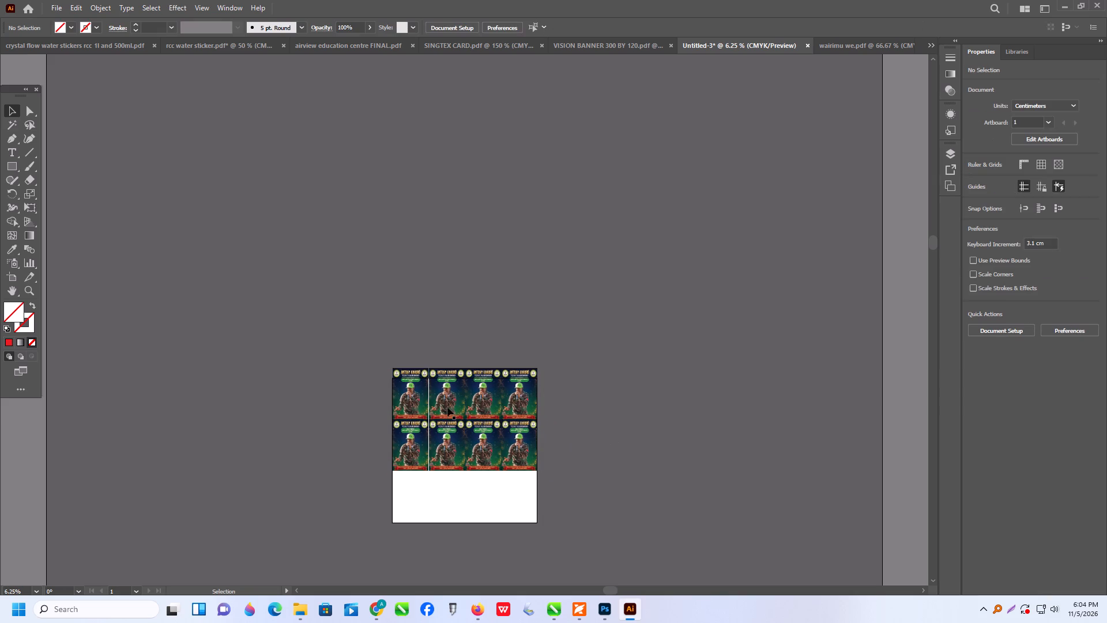
Enlarge the whole two-row block proportionally from its lower-right corner to about 103.7 by 73.2 cm.
{"action": "left_click", "coordinate": [408, 399]}
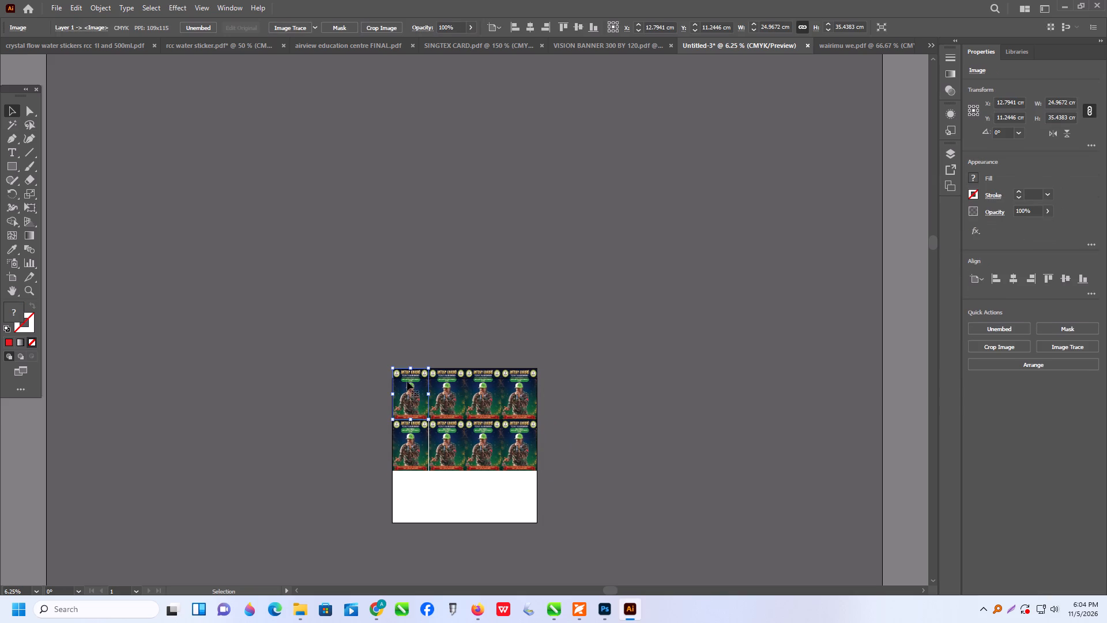
{"action": "left_click", "coordinate": [355, 352]}
{"action": "left_click_drag", "start_coordinate": [347, 340], "coordinate": [562, 527]}
{"action": "left_click", "coordinate": [582, 538]}
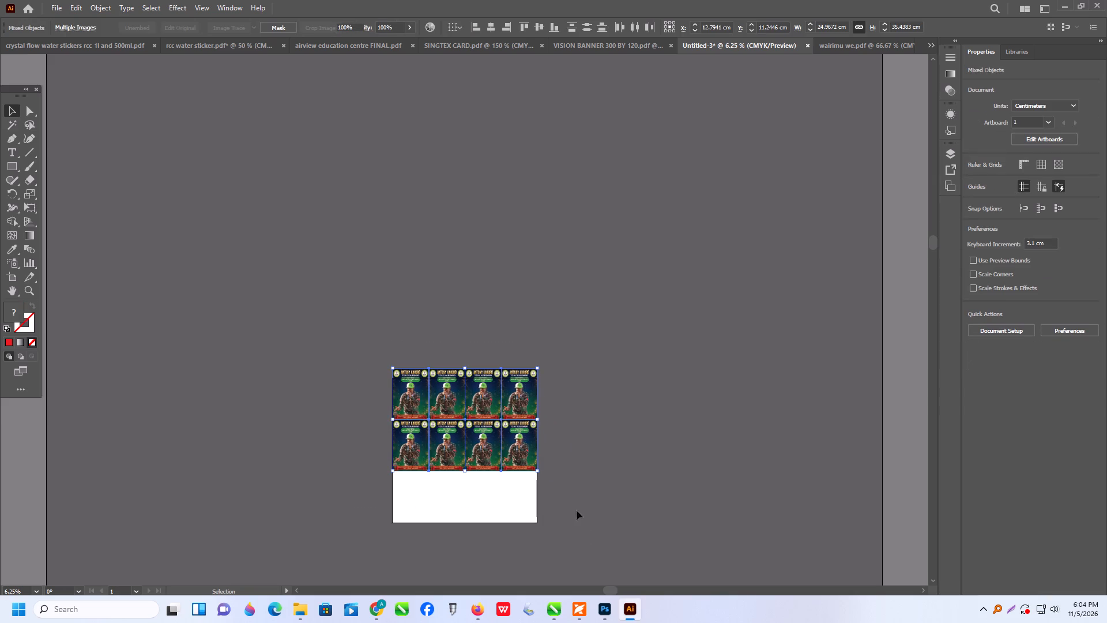
{"action": "left_click_drag", "start_coordinate": [271, 299], "coordinate": [518, 472]}
{"action": "left_click_drag", "start_coordinate": [521, 474], "coordinate": [563, 501]}
{"action": "left_click_drag", "start_coordinate": [254, 251], "coordinate": [428, 397]}
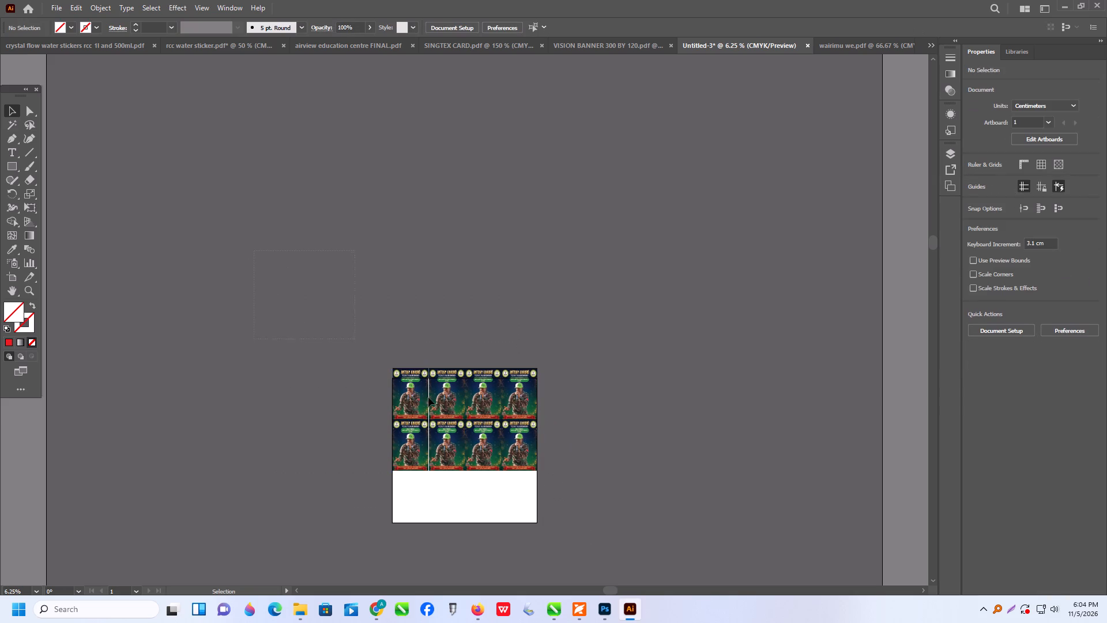
{"action": "left_click_drag", "start_coordinate": [428, 397], "coordinate": [625, 515]}
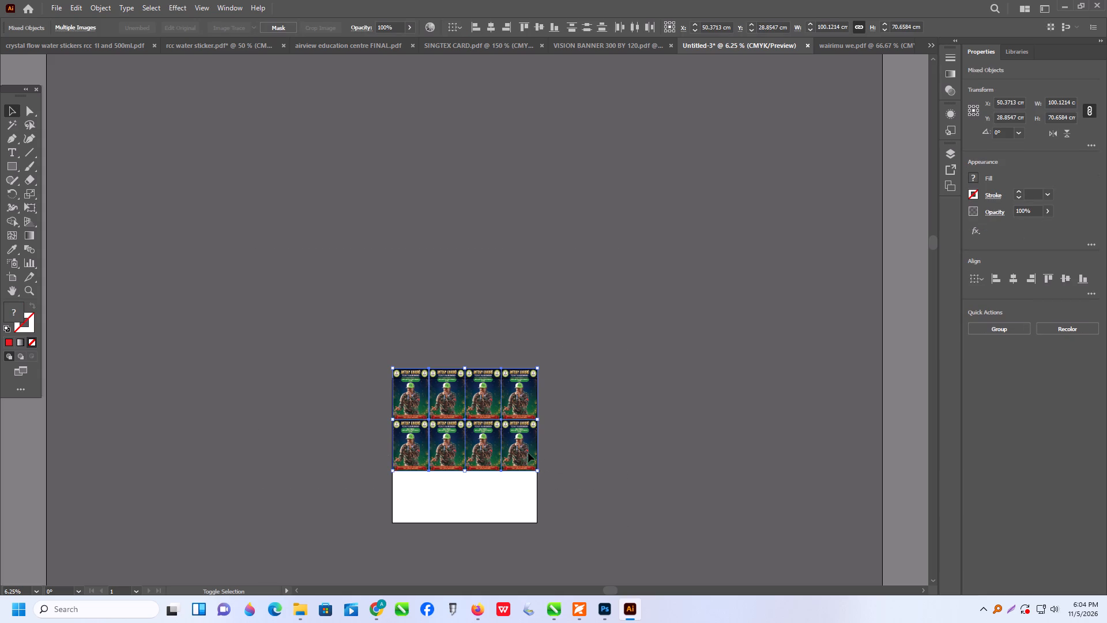
{"action": "left_click_drag", "start_coordinate": [539, 471], "coordinate": [546, 478], "text": "shift"}
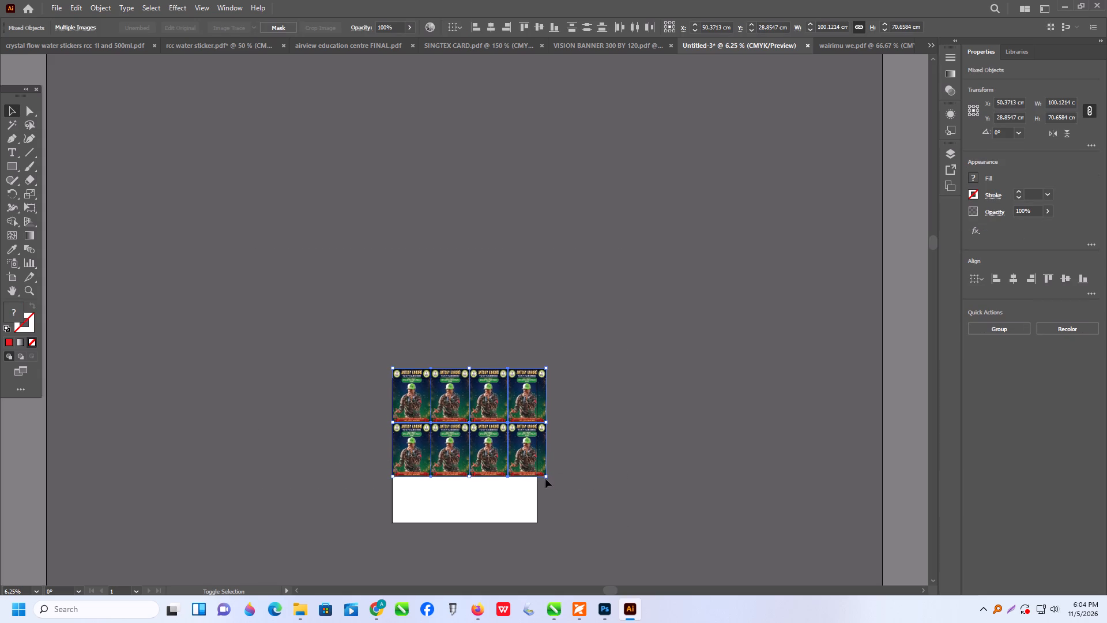
{"action": "left_click", "coordinate": [545, 475], "text": "shift"}
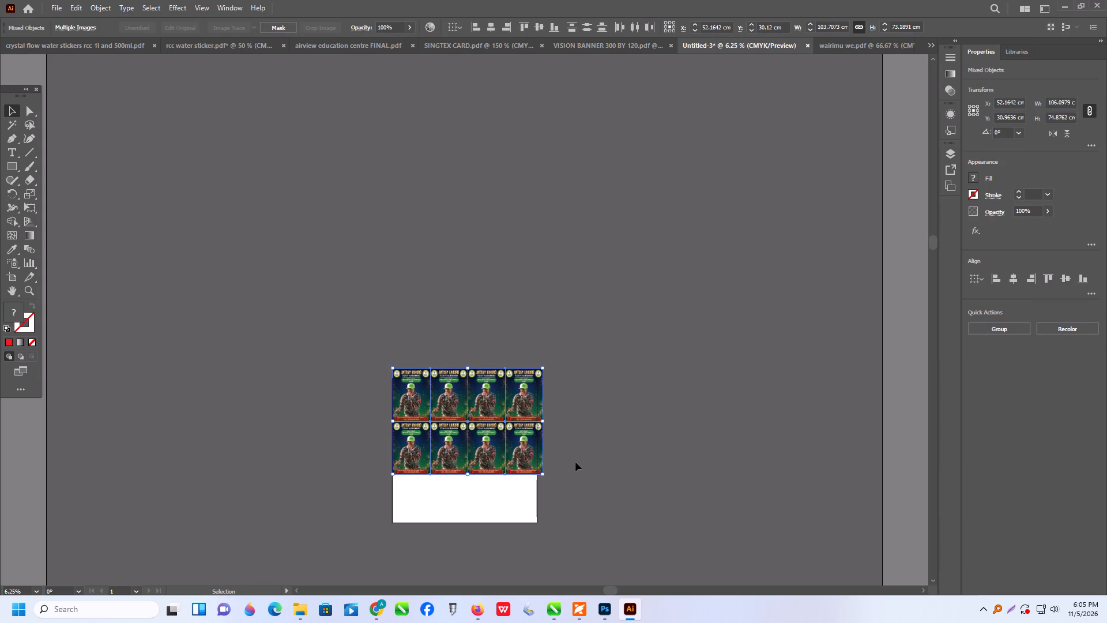
Set the two-row poster block's width to 105 cm with proportions locked.
{"action": "left_click_drag", "start_coordinate": [1071, 106], "coordinate": [1053, 105]}
{"action": "left_click", "coordinate": [1053, 105]}
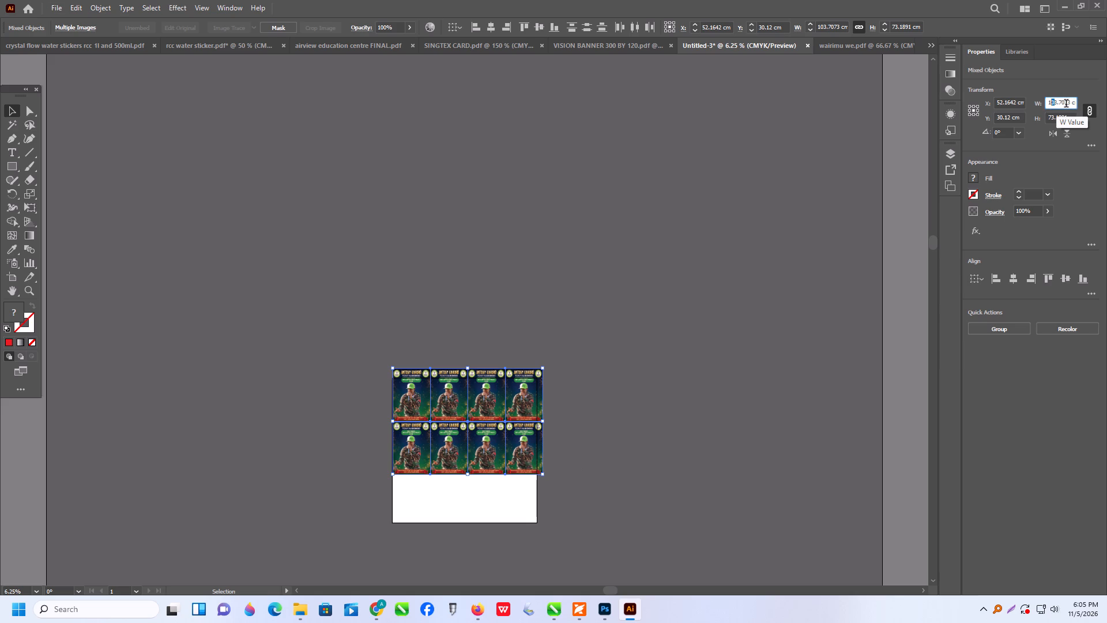
{"action": "left_click_drag", "start_coordinate": [1070, 105], "coordinate": [1042, 104]}
{"action": "type", "text": "105"}
{"action": "key", "text": "Return"}
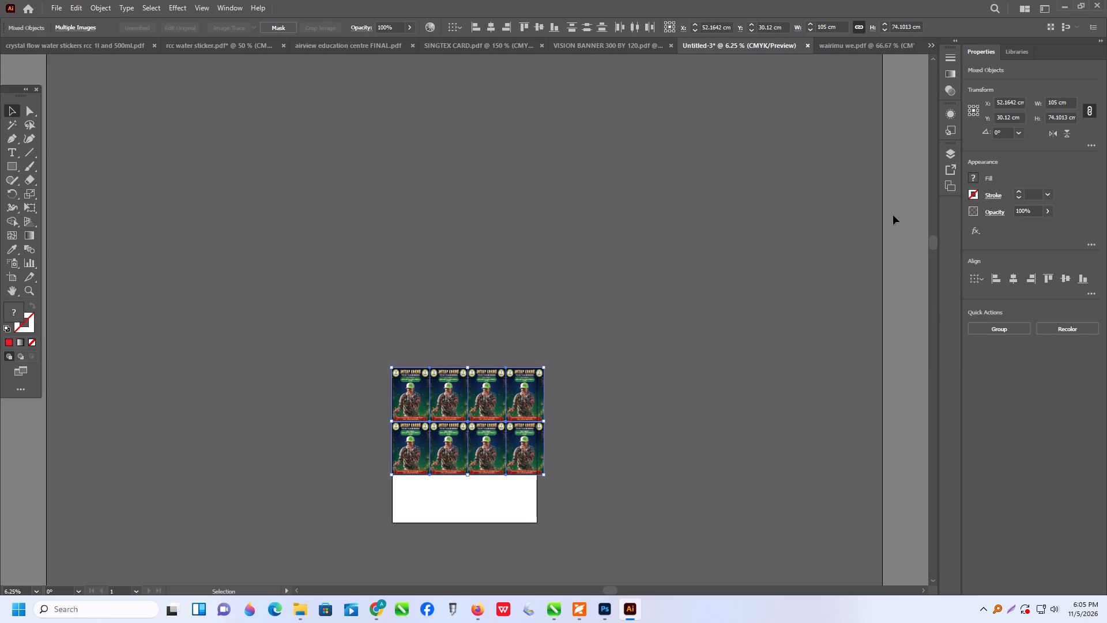
{"action": "left_click", "coordinate": [694, 241]}
Ungroup the bottom row of four posters so each poster can be selected separately.
{"action": "left_click", "coordinate": [410, 398]}
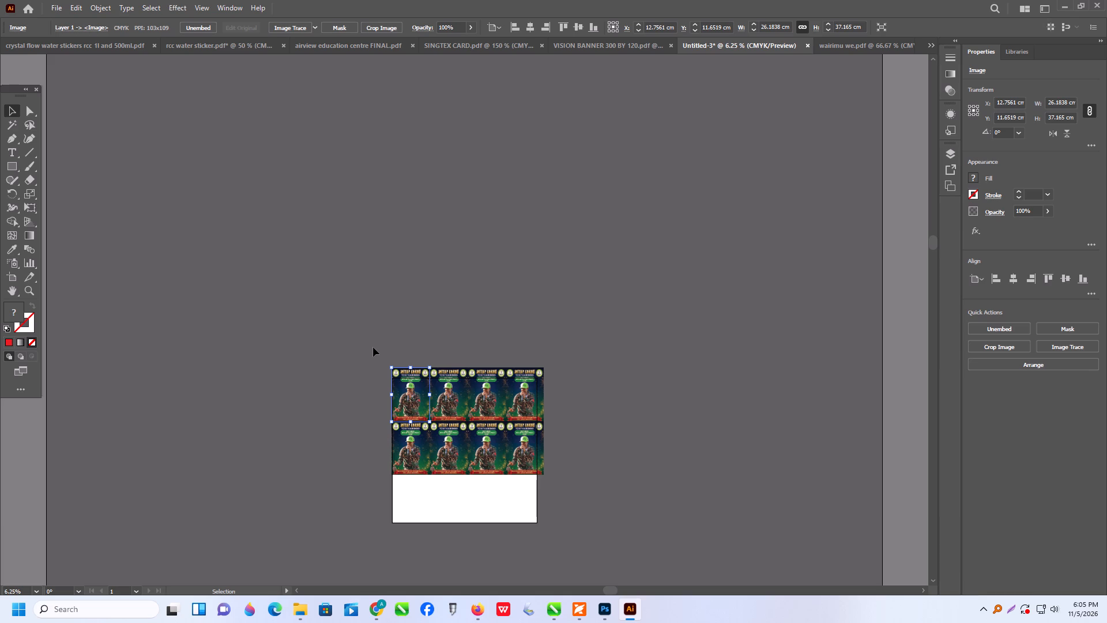
{"action": "scroll", "coordinate": [392, 358], "scroll_direction": "down", "scroll_amount": 3}
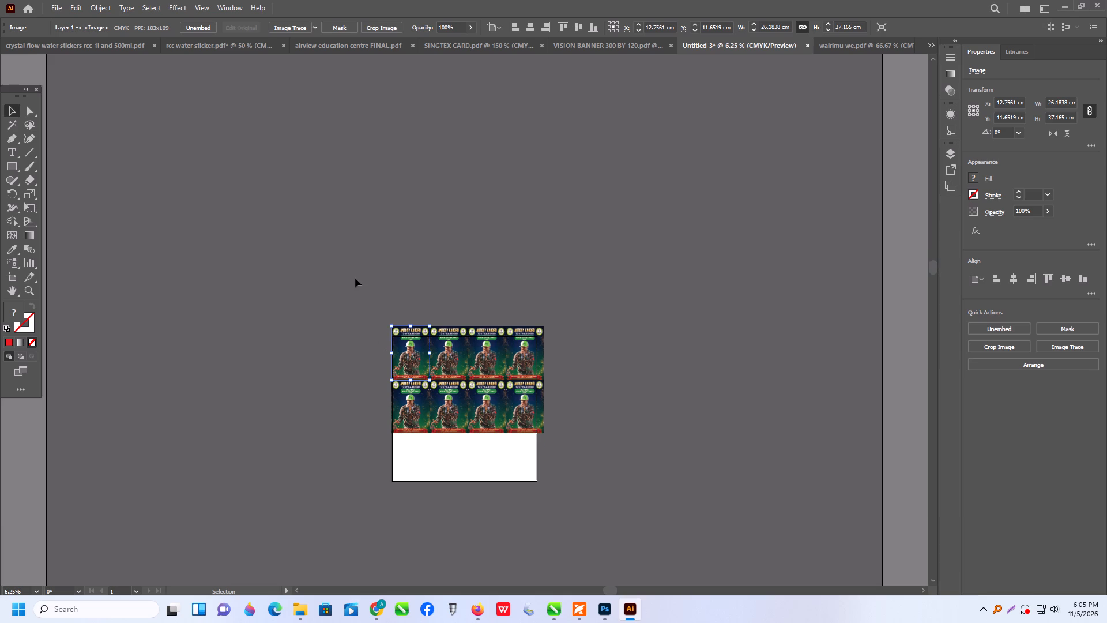
{"action": "left_click", "coordinate": [356, 278]}
{"action": "left_click_drag", "start_coordinate": [286, 277], "coordinate": [662, 475]}
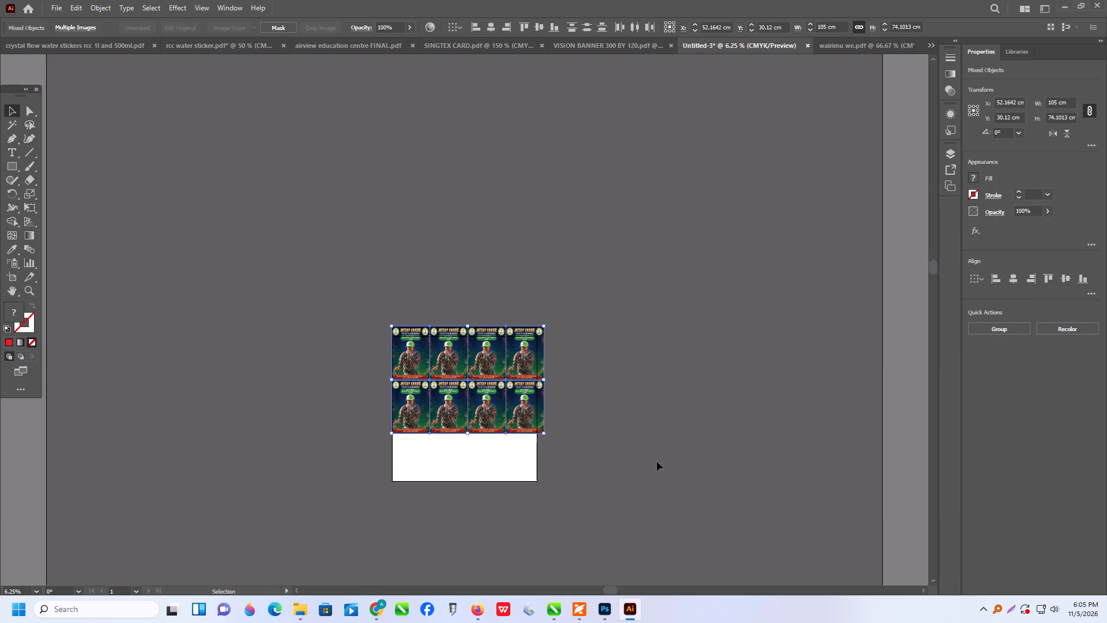
{"action": "left_click", "coordinate": [633, 401]}
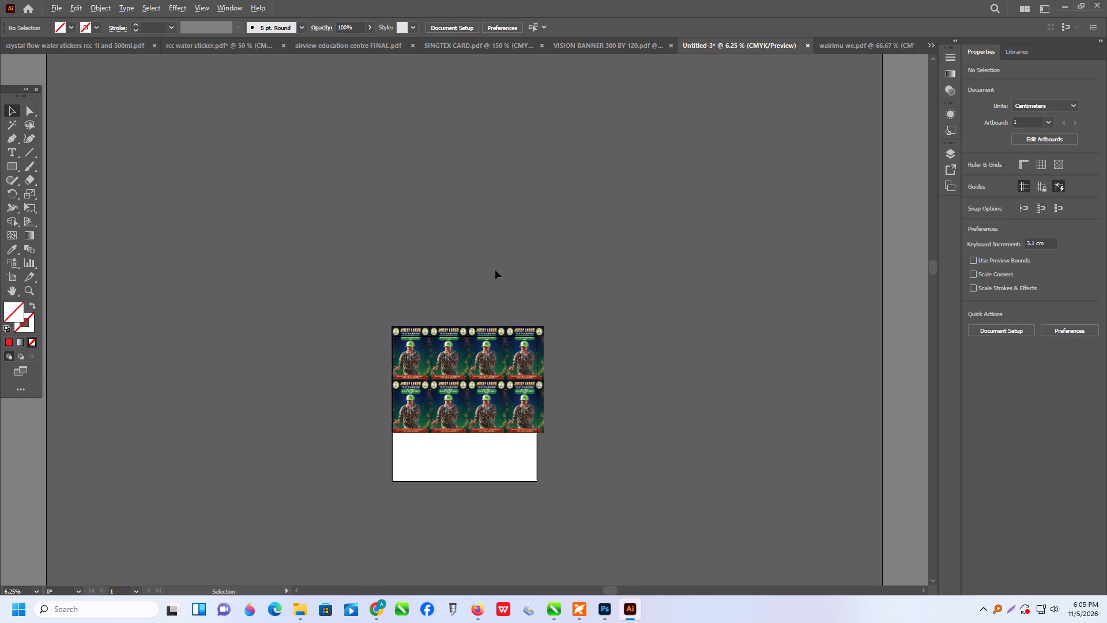
{"action": "left_click_drag", "start_coordinate": [497, 271], "coordinate": [628, 485]}
{"action": "left_click", "coordinate": [592, 353]}
{"action": "left_click_drag", "start_coordinate": [530, 279], "coordinate": [597, 465]}
{"action": "left_click_drag", "start_coordinate": [597, 465], "coordinate": [598, 469]}
{"action": "left_click", "coordinate": [611, 383]}
{"action": "left_click", "coordinate": [541, 340]}
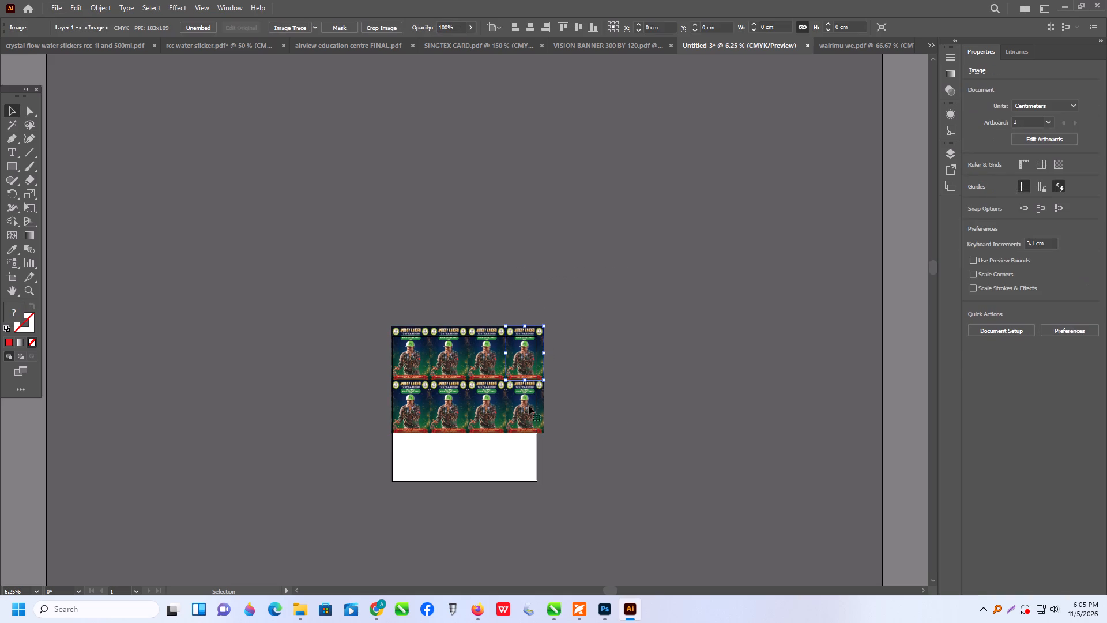
{"action": "left_click_drag", "start_coordinate": [587, 423], "coordinate": [352, 439]}
{"action": "right_click", "coordinate": [465, 427]}
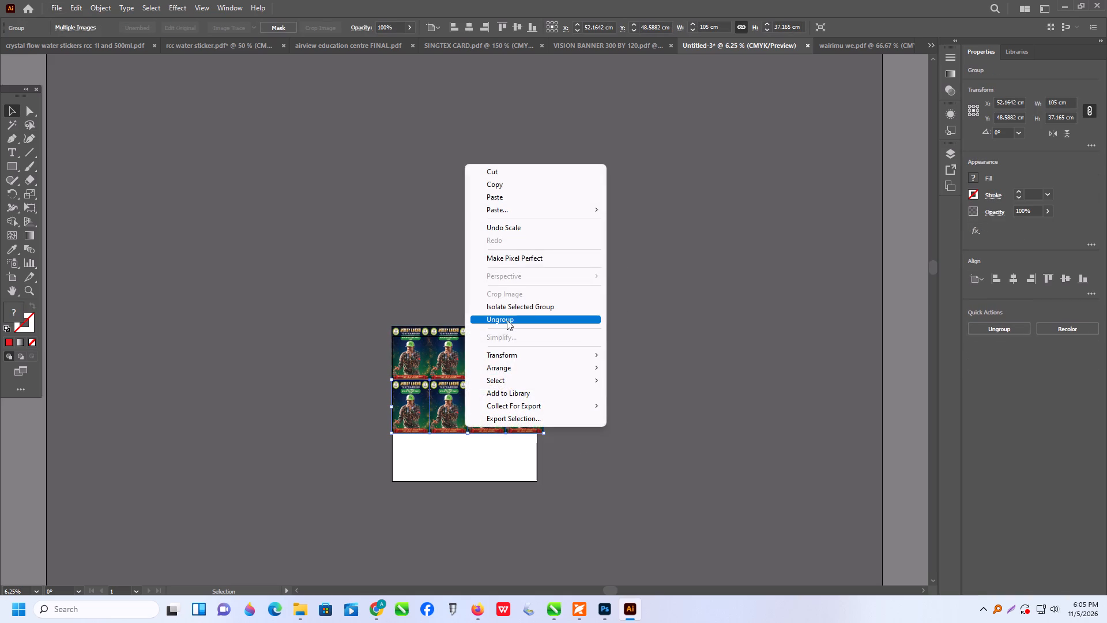
{"action": "left_click", "coordinate": [507, 318]}
{"action": "left_click", "coordinate": [618, 310]}
Duplicate the last column of two posters to the right as a fifth column, centred at about X 118.3 cm.
{"action": "left_click_drag", "start_coordinate": [516, 284], "coordinate": [616, 472]}
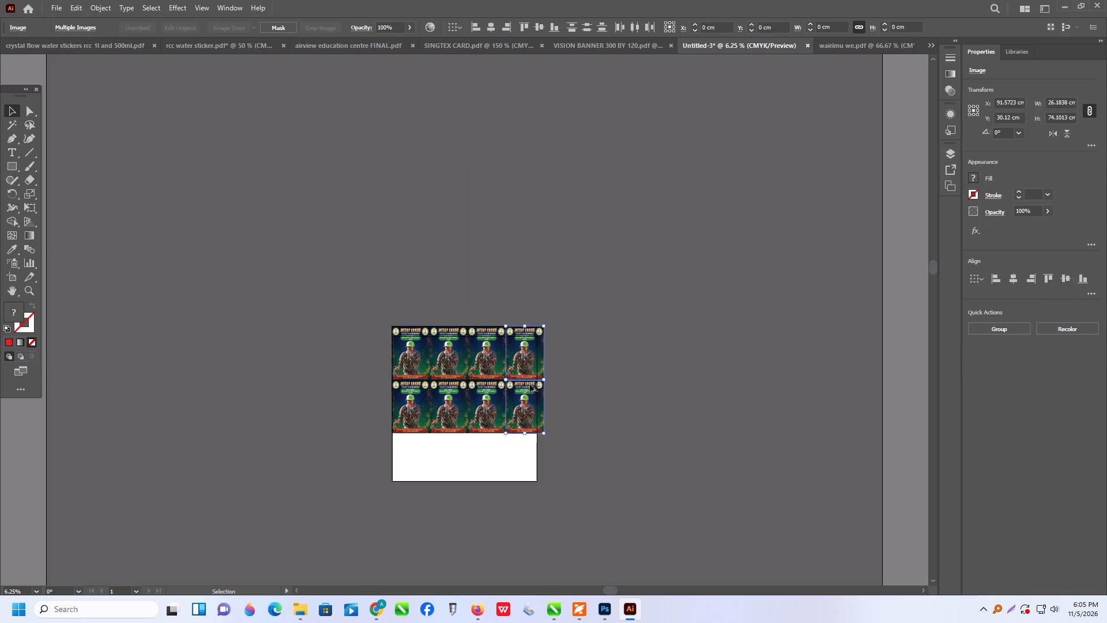
{"action": "left_click_drag", "start_coordinate": [532, 402], "coordinate": [585, 391], "text": "alt"}
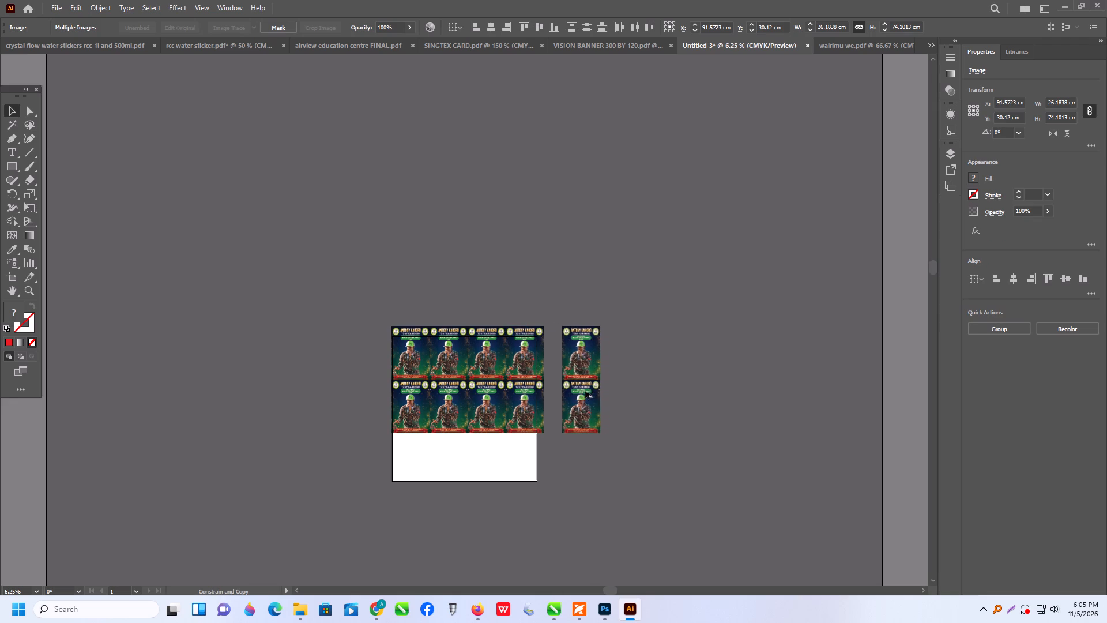
{"action": "left_click_drag", "start_coordinate": [585, 391], "coordinate": [571, 391], "text": "alt"}
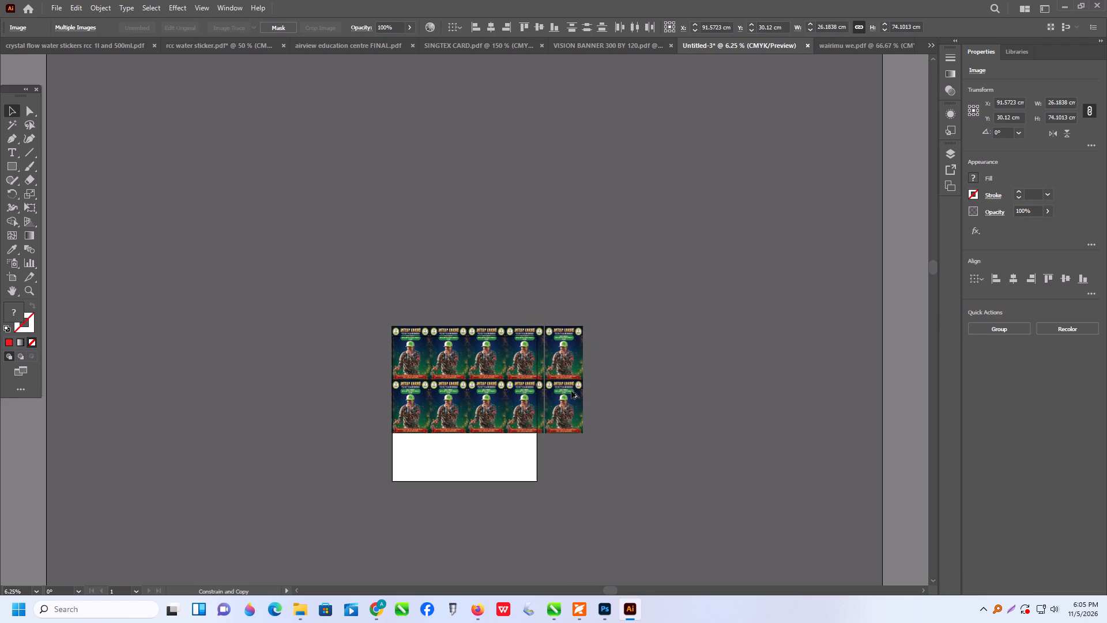
{"action": "left_click_drag", "start_coordinate": [571, 391], "coordinate": [571, 391], "text": "alt"}
Move the fifth column of two posters flush against the fourth column, centred at about X 117.8 cm and keeping the rows aligned.
{"action": "left_click", "coordinate": [274, 274]}
{"action": "left_click_drag", "start_coordinate": [276, 271], "coordinate": [419, 379]}
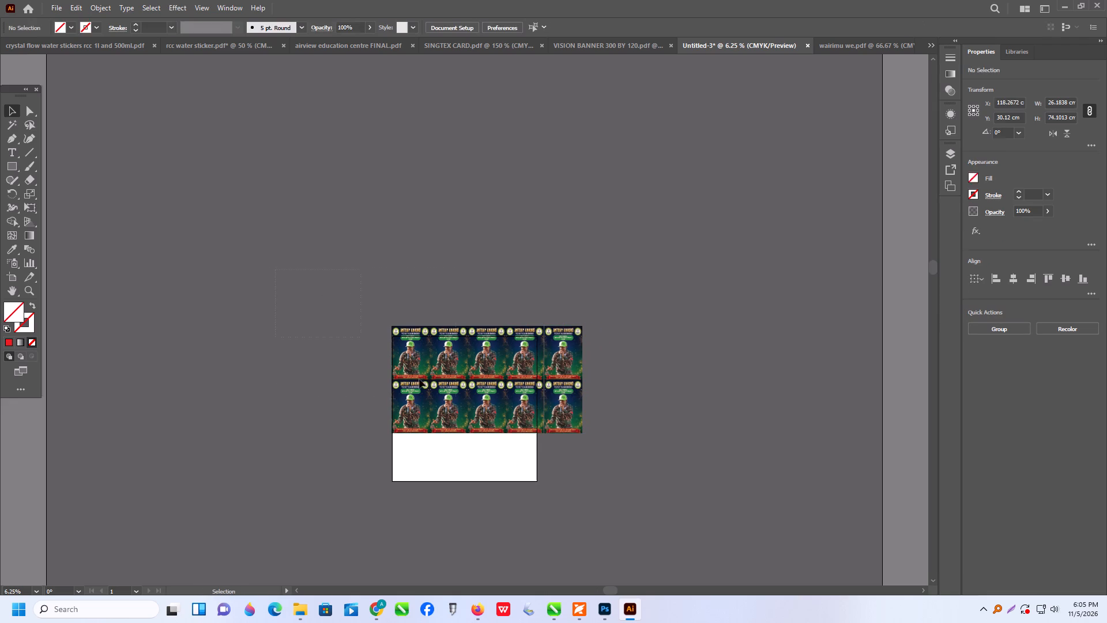
{"action": "left_click_drag", "start_coordinate": [419, 379], "coordinate": [752, 501]}
{"action": "left_click", "coordinate": [715, 391]}
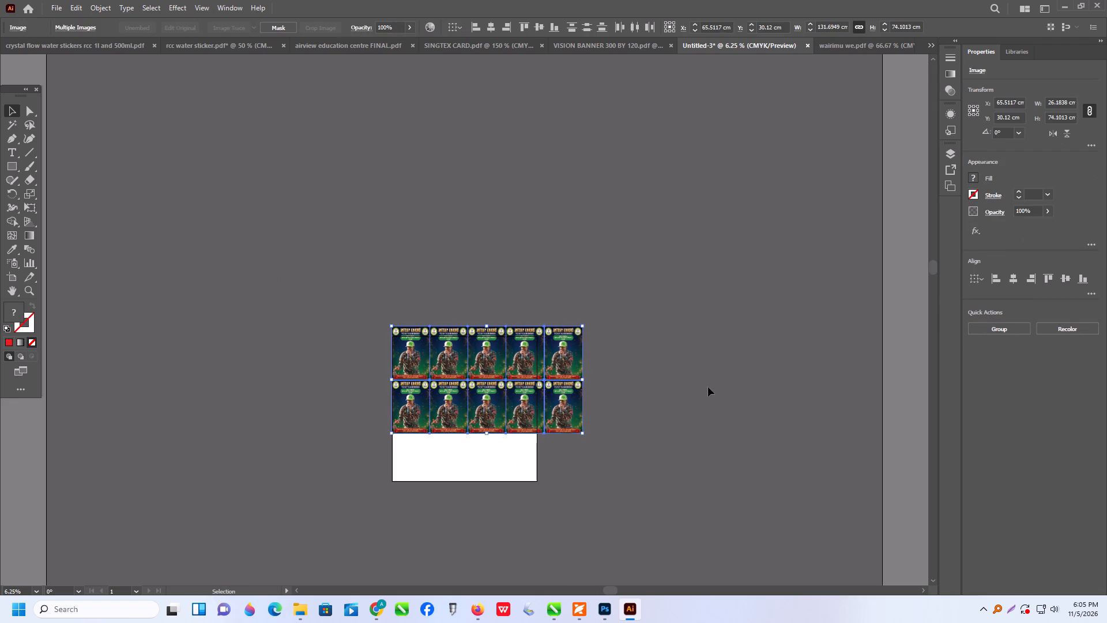
{"action": "scroll", "coordinate": [512, 391], "scroll_direction": "up", "scroll_amount": 2, "text": "alt"}
{"action": "left_click_drag", "start_coordinate": [593, 213], "coordinate": [732, 508]}
{"action": "scroll", "coordinate": [594, 377], "scroll_direction": "up", "scroll_amount": 1, "text": "alt"}
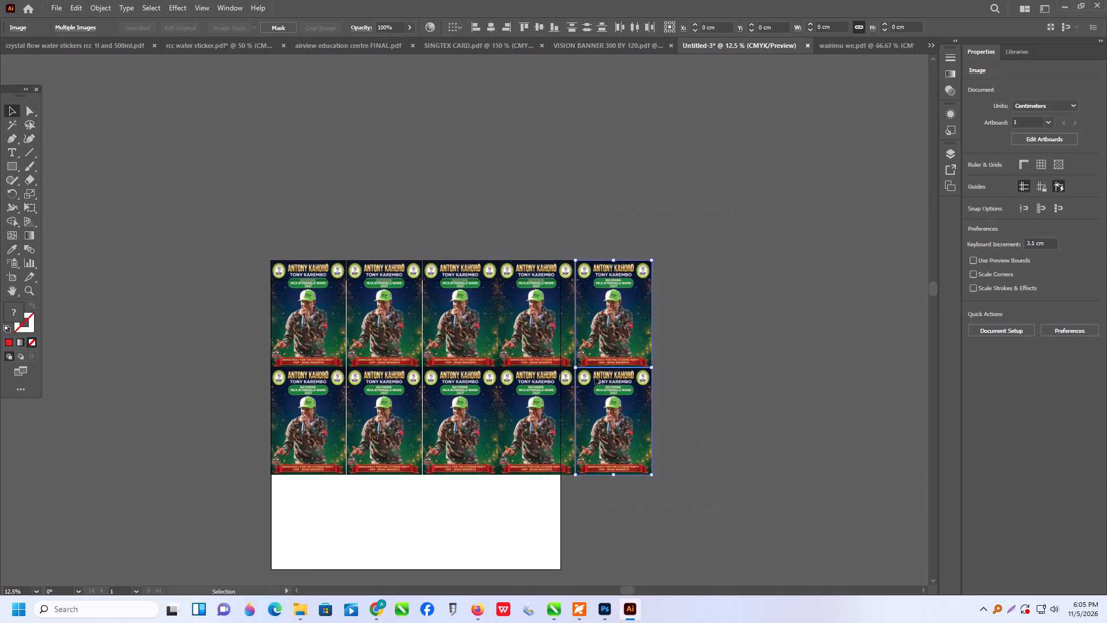
{"action": "scroll", "coordinate": [595, 377], "scroll_direction": "up", "scroll_amount": 5, "text": "alt"}
{"action": "left_click_drag", "start_coordinate": [609, 385], "coordinate": [607, 385]}
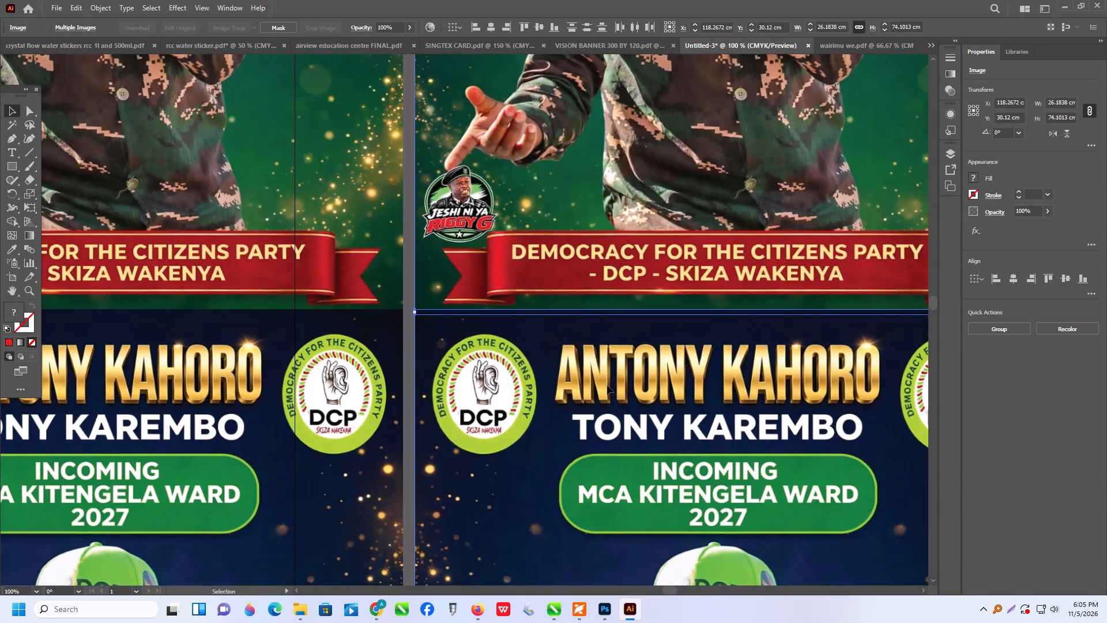
{"action": "left_click_drag", "start_coordinate": [607, 385], "coordinate": [598, 384]}
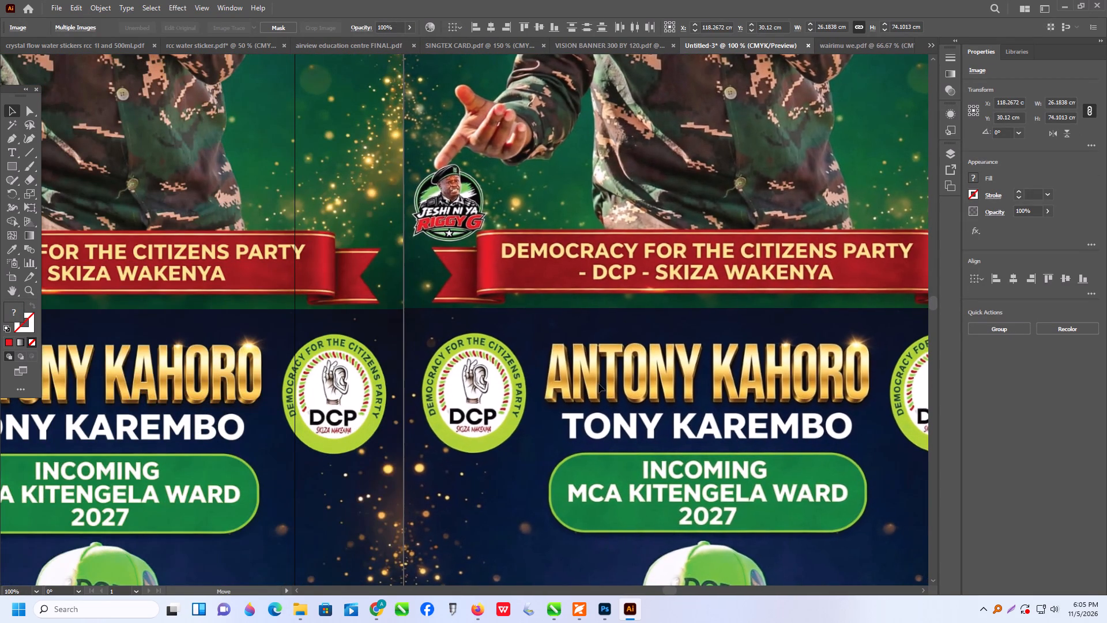
{"action": "left_click_drag", "start_coordinate": [598, 384], "coordinate": [598, 386]}
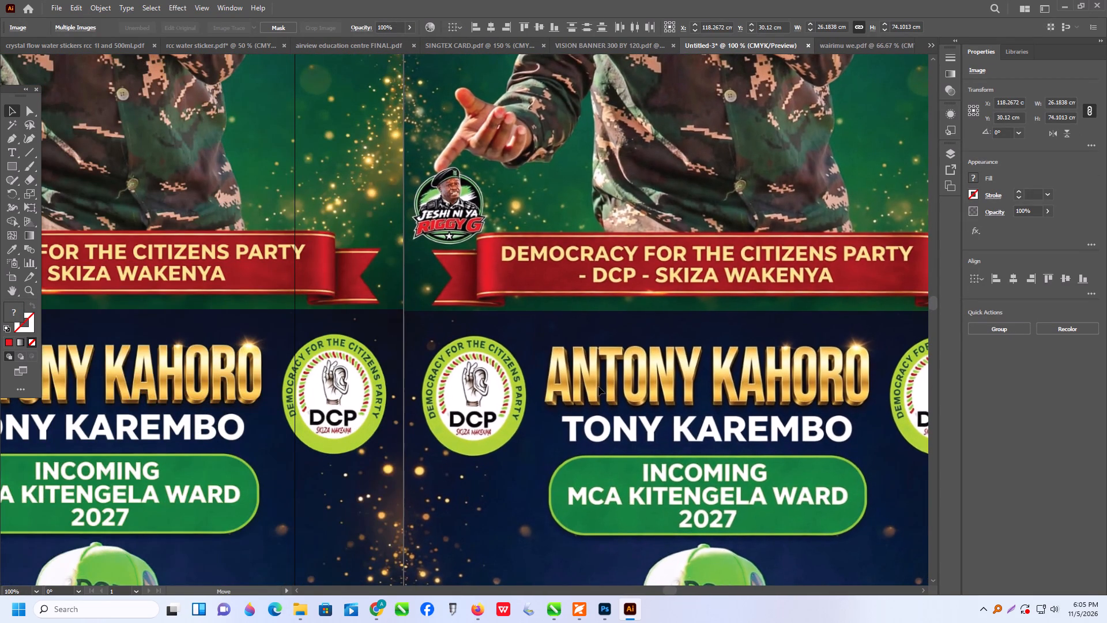
{"action": "left_click_drag", "start_coordinate": [598, 386], "coordinate": [598, 385]}
{"action": "scroll", "coordinate": [603, 388], "scroll_direction": "down", "scroll_amount": 6, "text": "alt"}
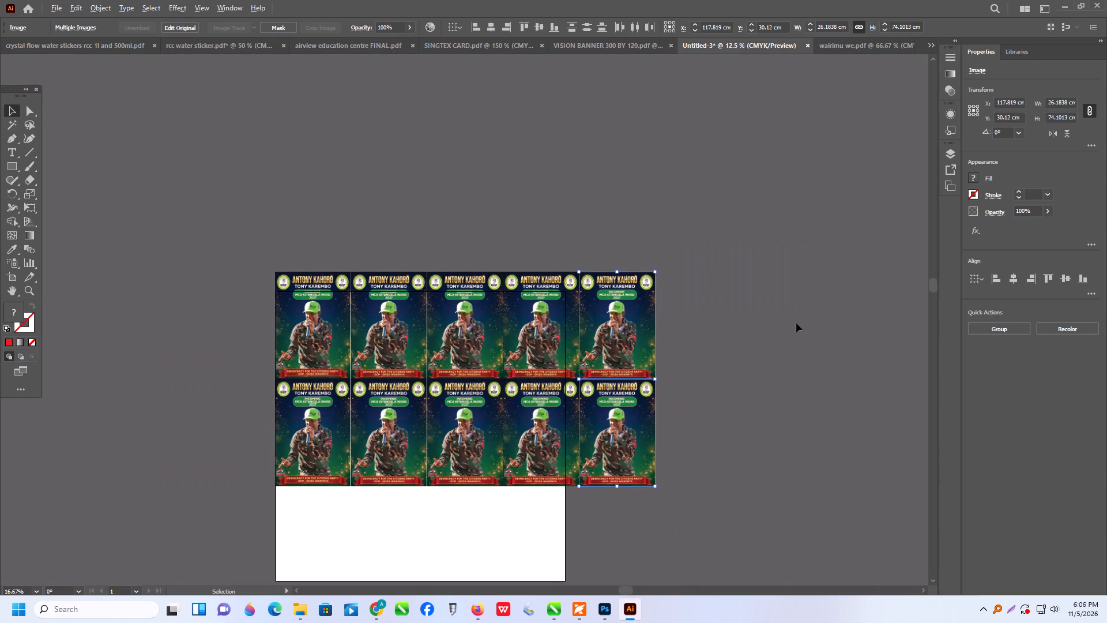
{"action": "left_click", "coordinate": [799, 324]}
Shrink the whole five-column poster block proportionally from its lower-right corner to about 125.8 by 71 cm.
{"action": "left_click", "coordinate": [612, 322]}
{"action": "left_click_drag", "start_coordinate": [168, 238], "coordinate": [684, 587]}
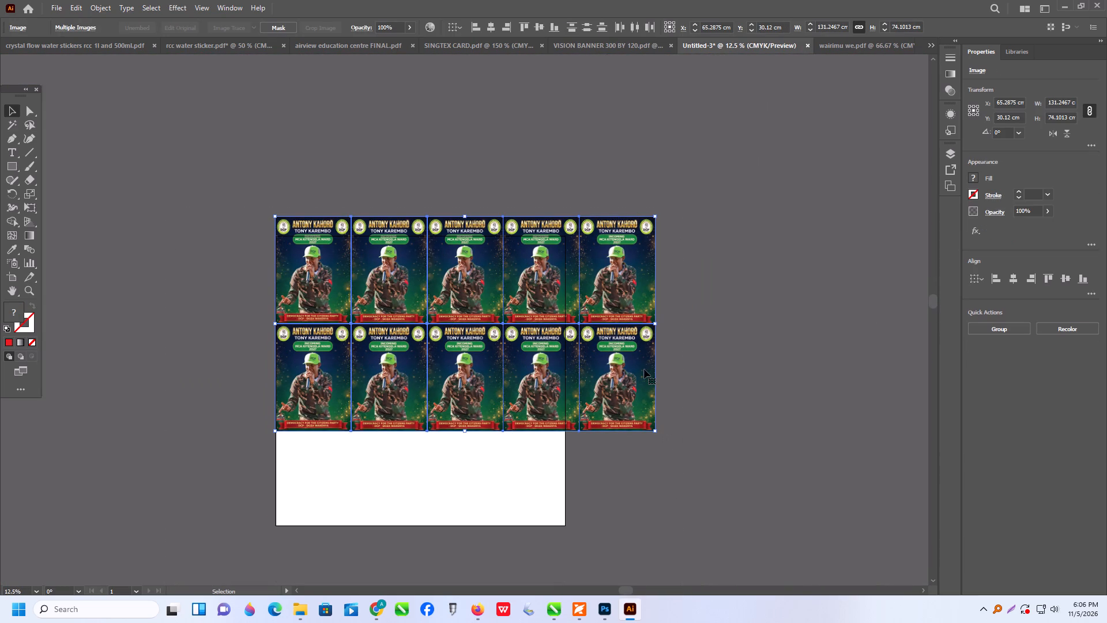
{"action": "left_click_drag", "start_coordinate": [656, 432], "coordinate": [632, 419], "text": "shift"}
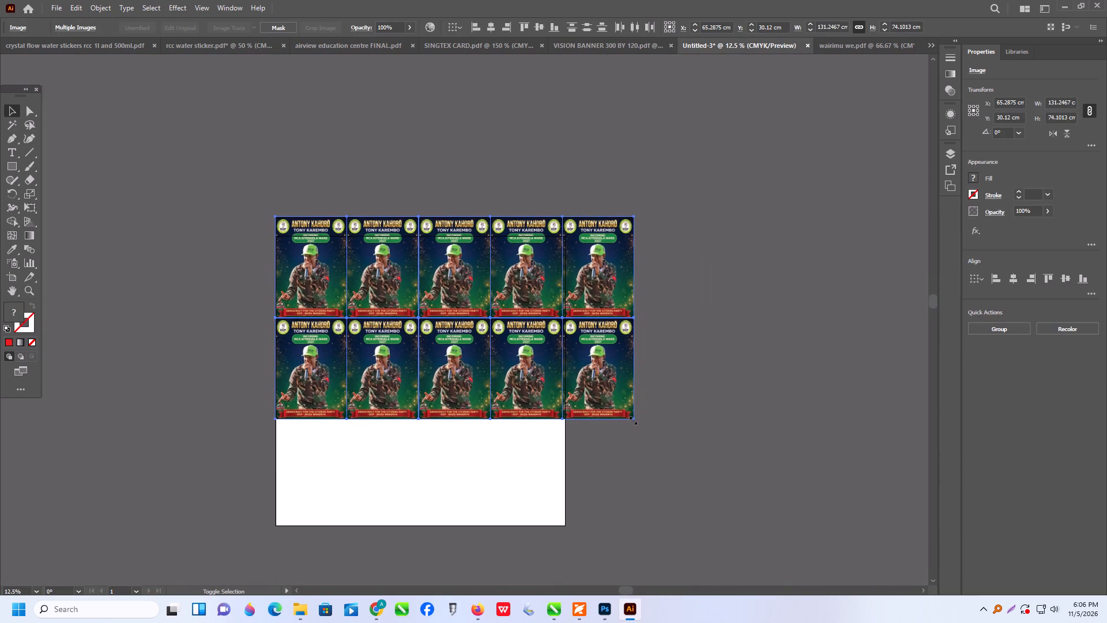
{"action": "left_click_drag", "start_coordinate": [632, 419], "coordinate": [631, 417], "text": "shift"}
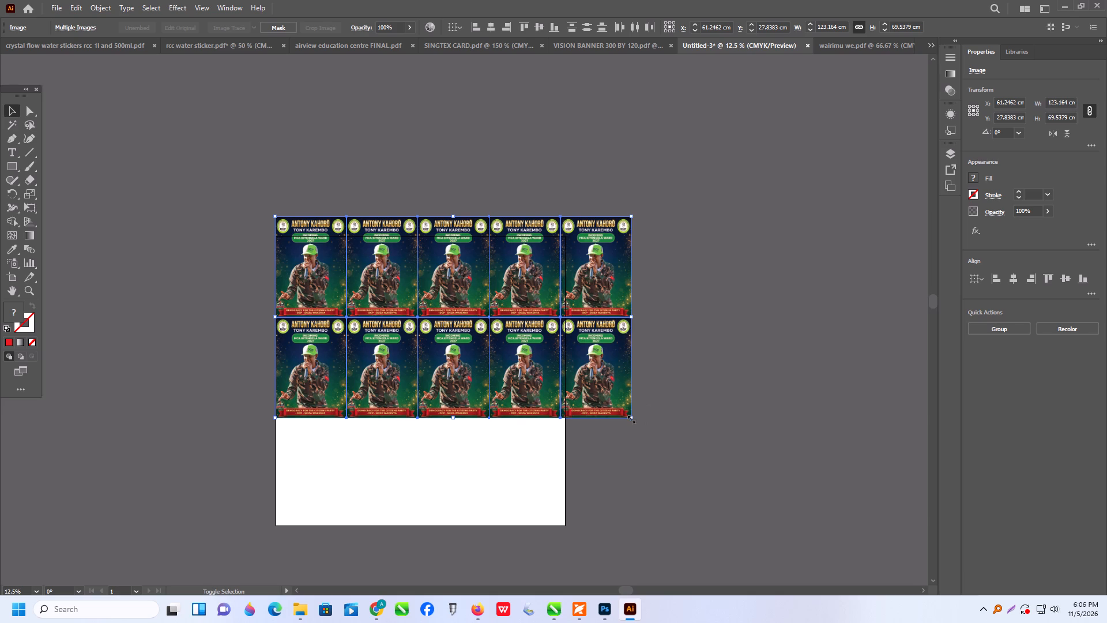
{"action": "left_click", "coordinate": [630, 418], "text": "shift"}
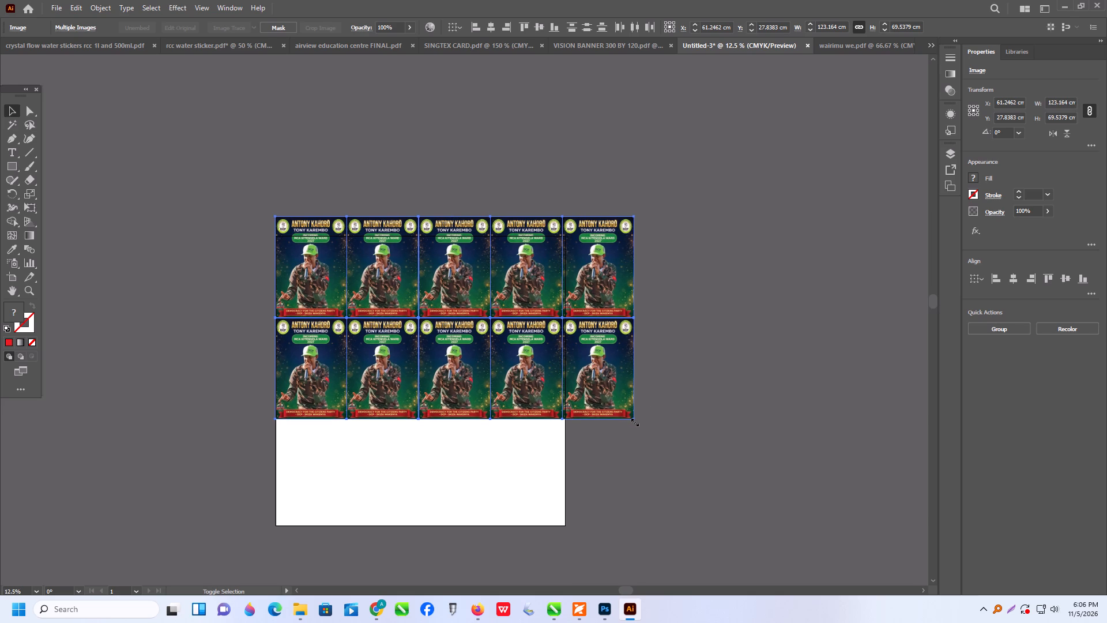
{"action": "left_click_drag", "start_coordinate": [633, 418], "coordinate": [637, 423], "text": "shift"}
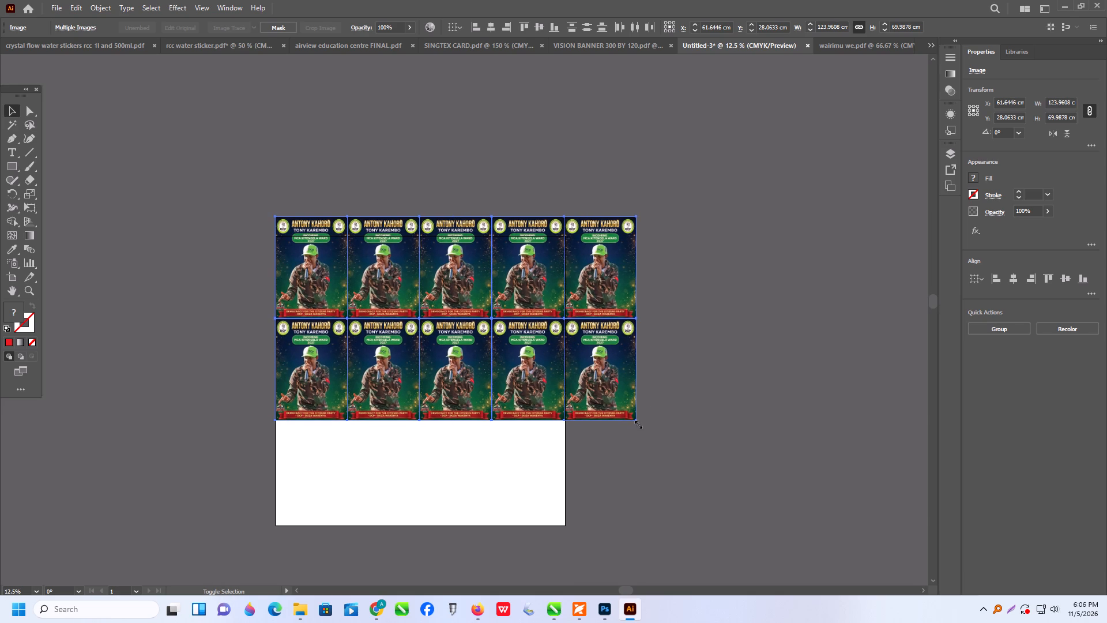
{"action": "left_click_drag", "start_coordinate": [637, 423], "coordinate": [639, 426], "text": "shift"}
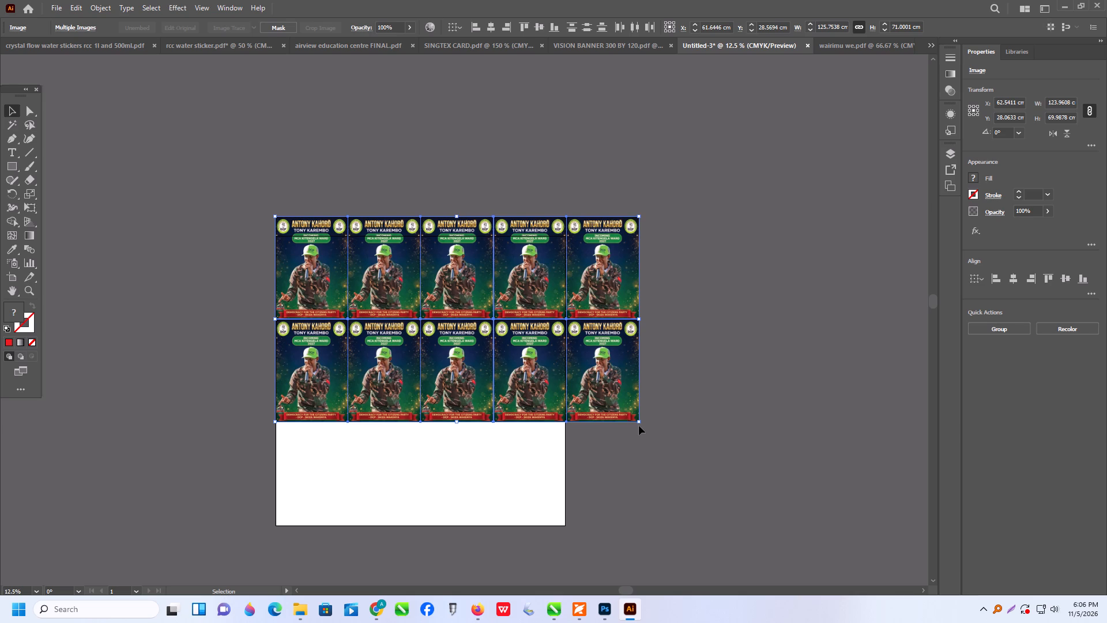
{"action": "left_click", "coordinate": [700, 395]}
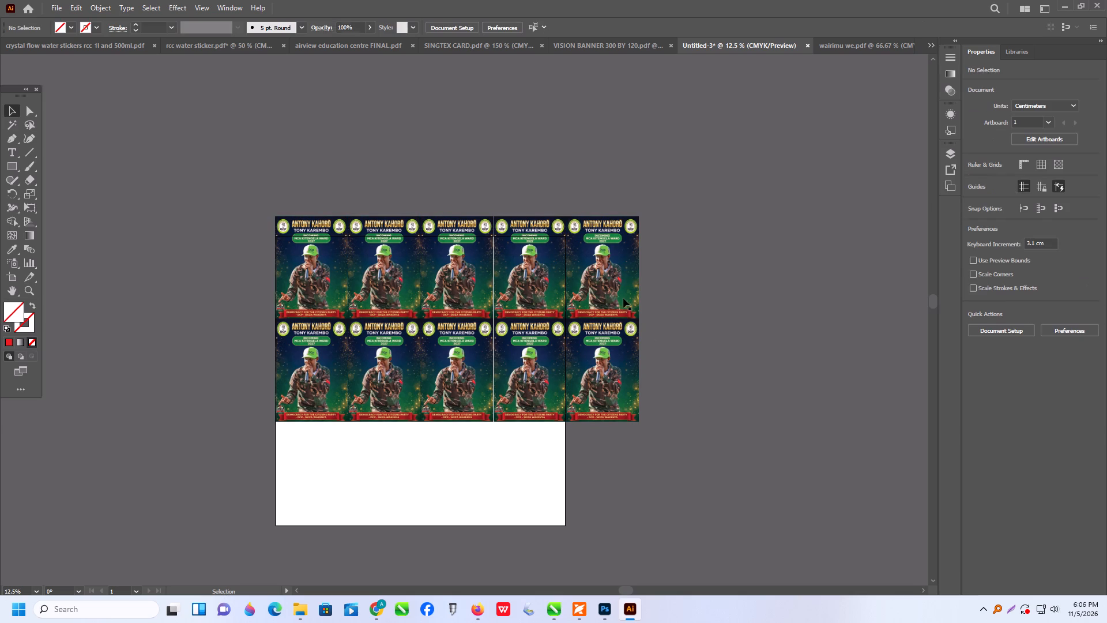
Check the individual size of the top poster in the fifth column.
{"action": "left_click", "coordinate": [622, 291]}
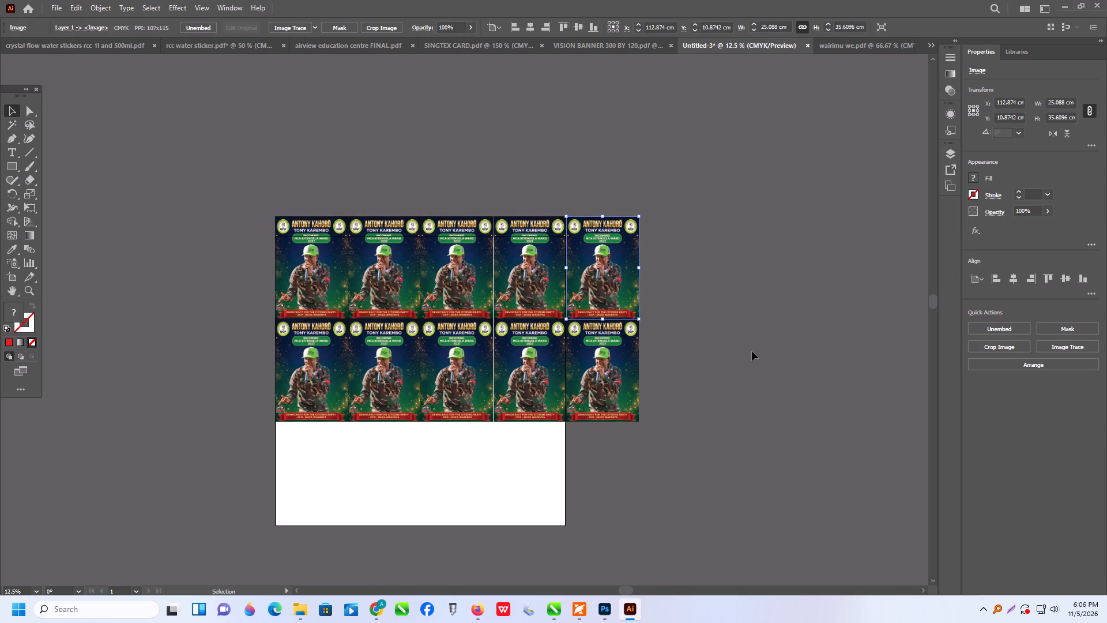
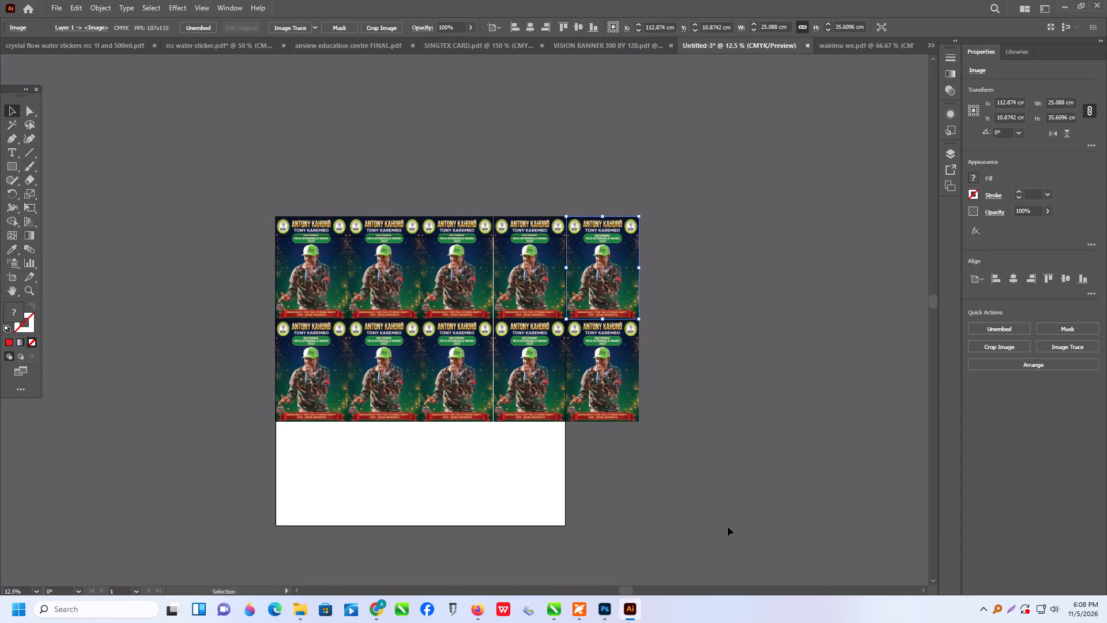
Move the whole ten-poster block down and slightly right on the artboard, centring it at about X 62.7 cm, Y 35.3 cm.
{"action": "left_click_drag", "start_coordinate": [236, 183], "coordinate": [525, 511]}
{"action": "left_click_drag", "start_coordinate": [525, 511], "coordinate": [529, 512]}
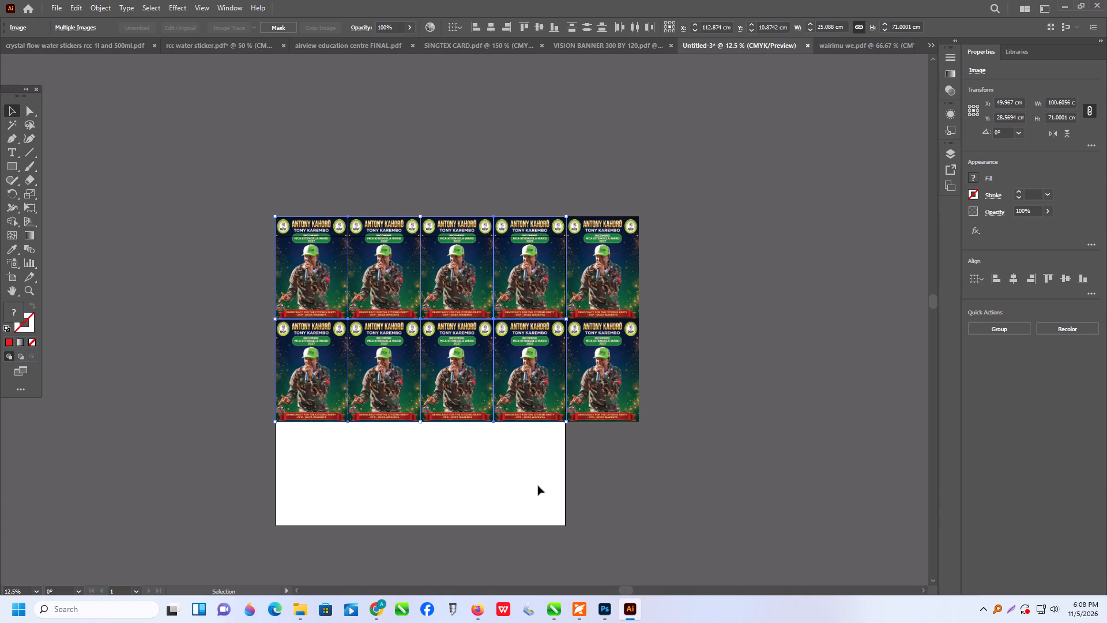
{"action": "left_click", "coordinate": [203, 173]}
{"action": "left_click_drag", "start_coordinate": [191, 155], "coordinate": [758, 480]}
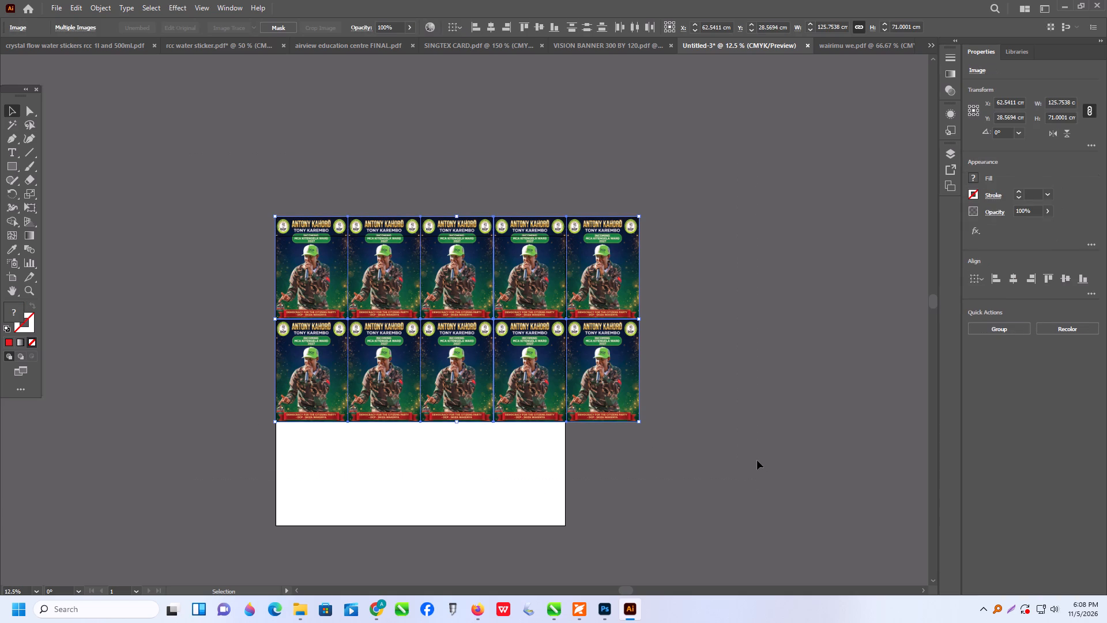
{"action": "scroll", "coordinate": [780, 472], "scroll_direction": "down", "scroll_amount": 1}
{"action": "left_click_drag", "start_coordinate": [511, 260], "coordinate": [513, 278]}
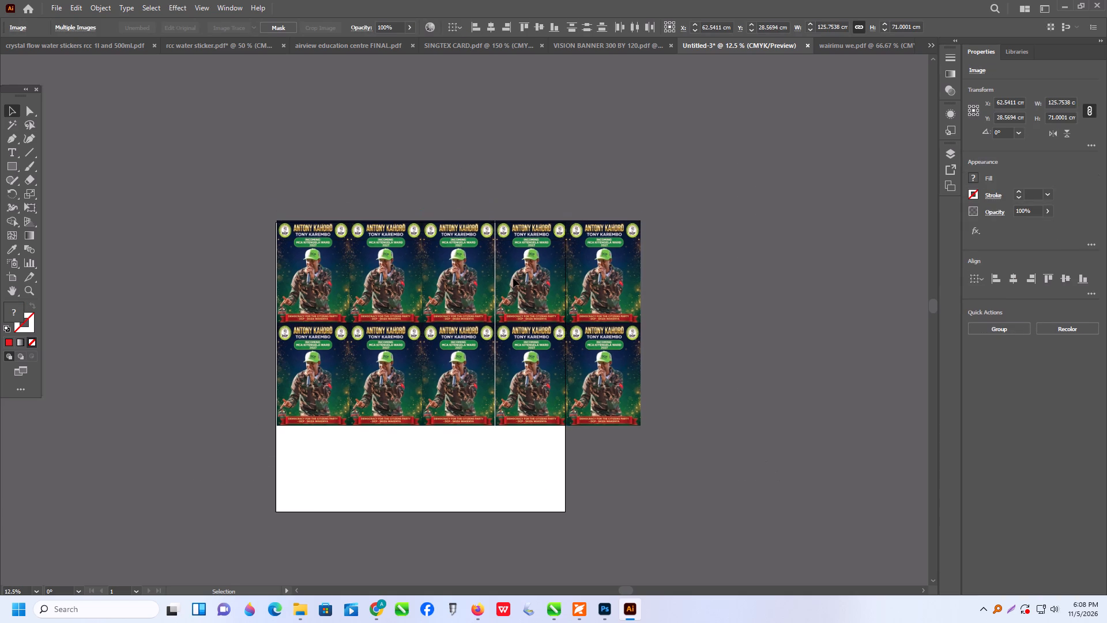
{"action": "left_click_drag", "start_coordinate": [513, 278], "coordinate": [514, 279]}
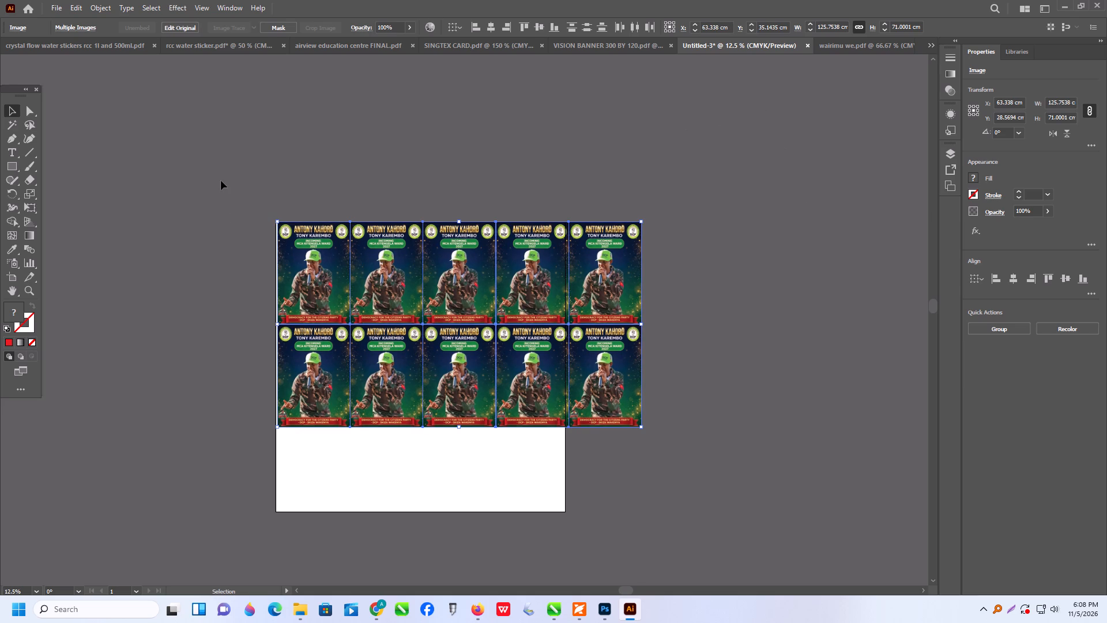
{"action": "left_click_drag", "start_coordinate": [221, 181], "coordinate": [721, 500]}
{"action": "left_click", "coordinate": [496, 318]}
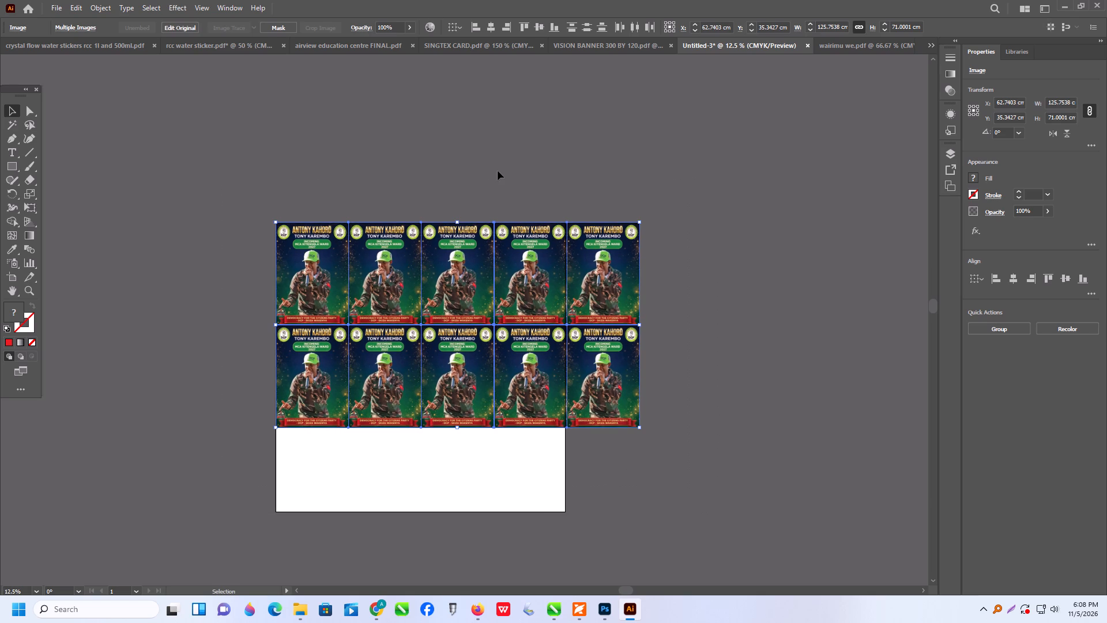
Check the combined size of the first four columns of posters against the artboard width.
{"action": "scroll", "coordinate": [500, 172], "scroll_direction": "down", "scroll_amount": 3}
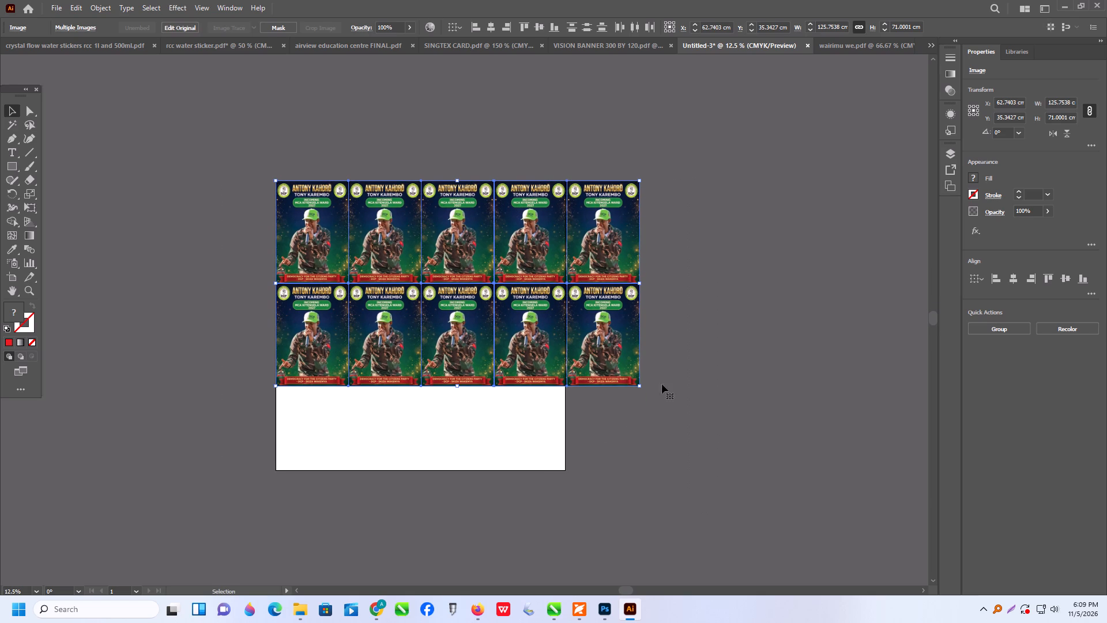
{"action": "left_click", "coordinate": [758, 412]}
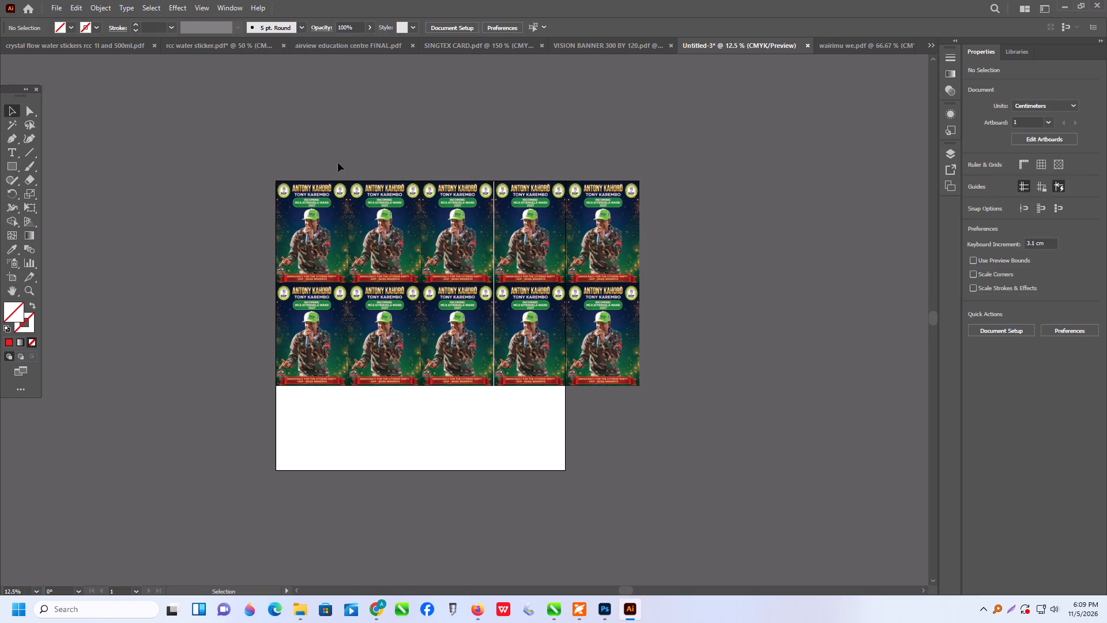
{"action": "left_click_drag", "start_coordinate": [243, 157], "coordinate": [273, 224]}
{"action": "left_click_drag", "start_coordinate": [273, 224], "coordinate": [553, 433]}
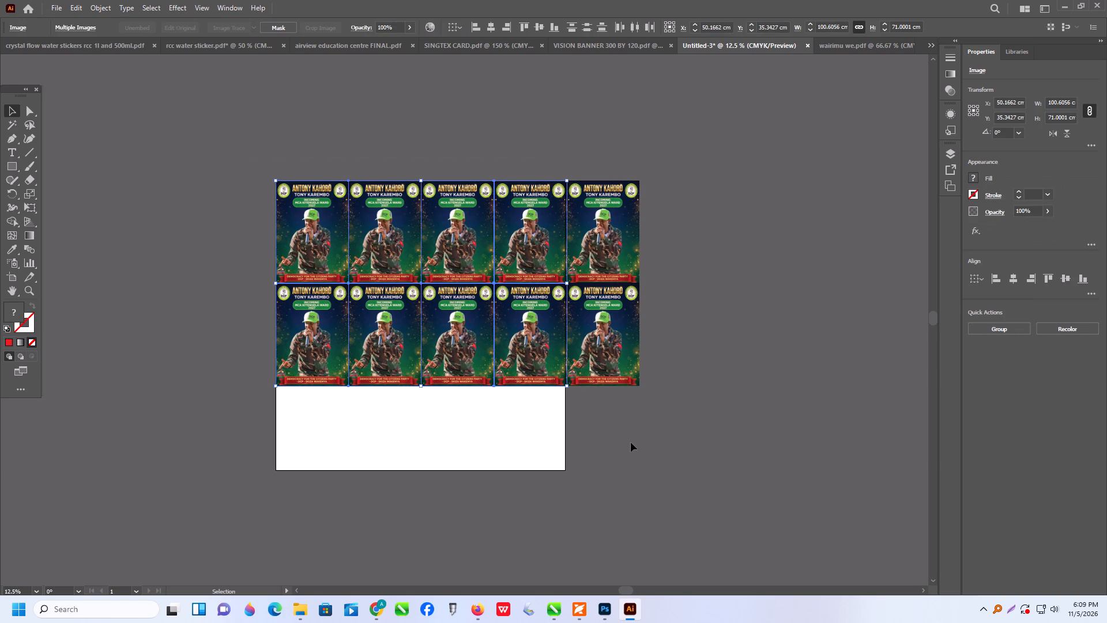
{"action": "left_click", "coordinate": [632, 444]}
{"action": "left_click_drag", "start_coordinate": [585, 97], "coordinate": [720, 436]}
{"action": "left_click", "coordinate": [729, 455]}
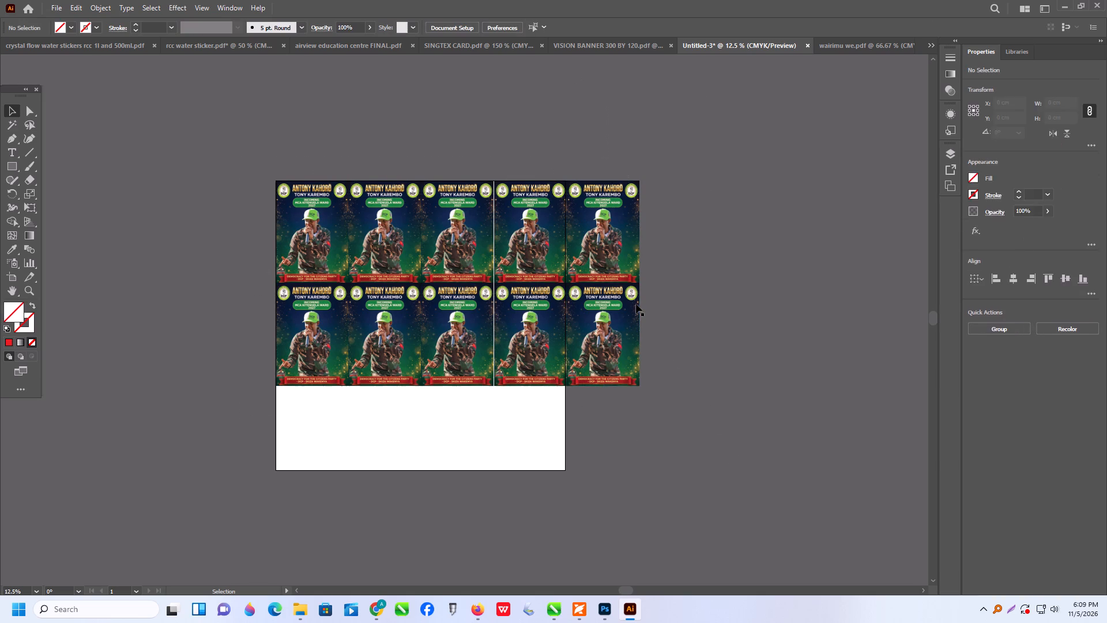
Rotate the fifth column's bottom poster 90° and place it directly below the second row, flush with the artboard's left edge.
{"action": "left_click_drag", "start_coordinate": [636, 307], "coordinate": [639, 444]}
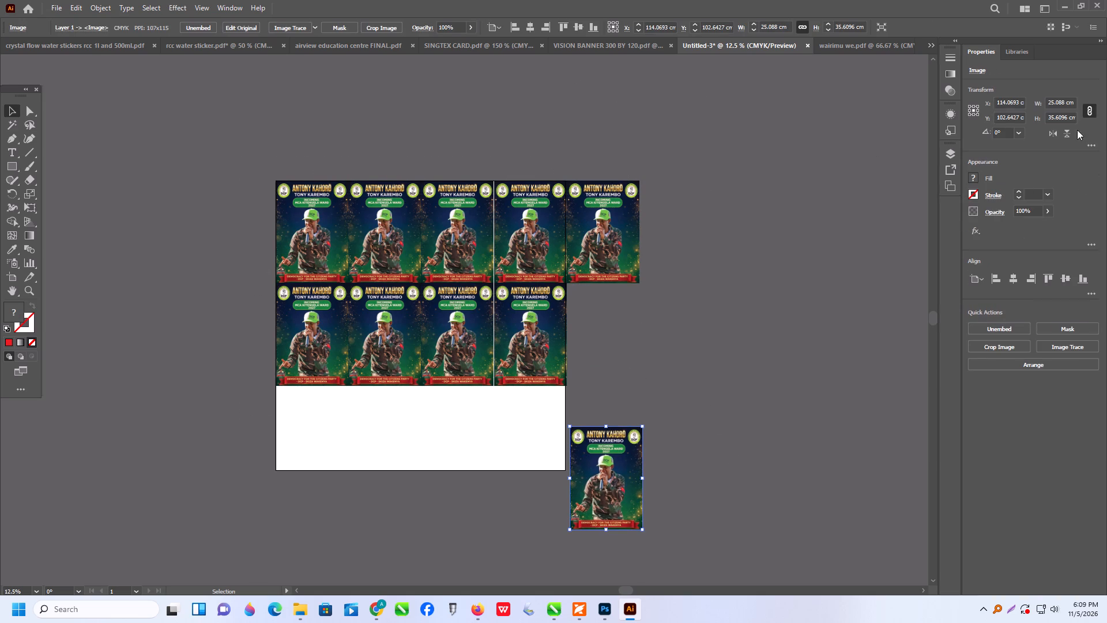
{"action": "left_click", "coordinate": [1021, 134]}
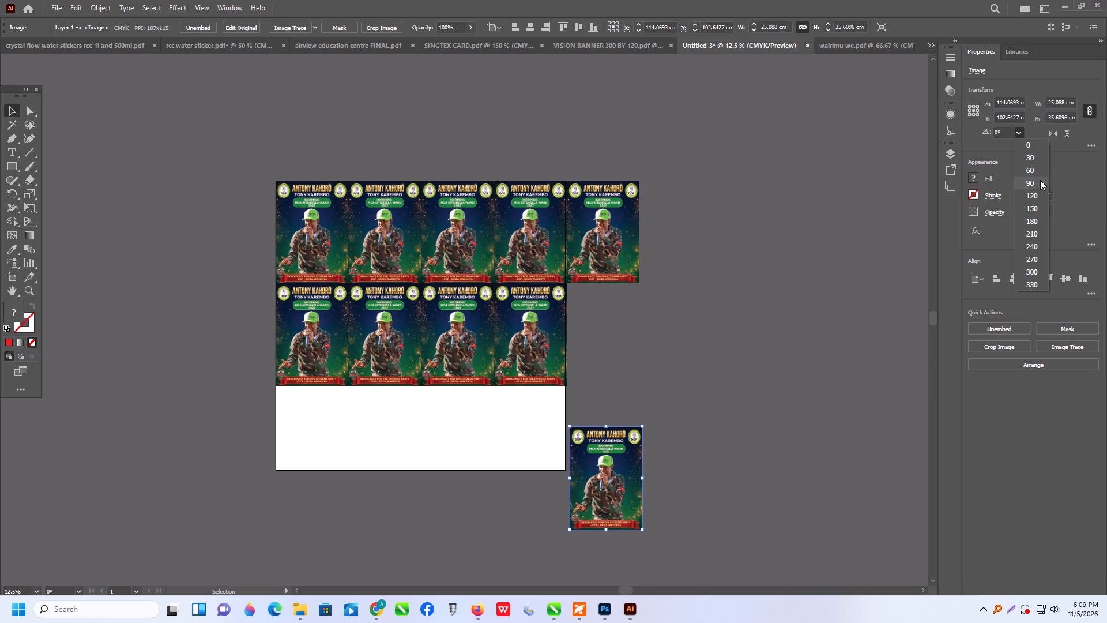
{"action": "left_click", "coordinate": [1040, 180]}
{"action": "left_click_drag", "start_coordinate": [589, 493], "coordinate": [321, 441]}
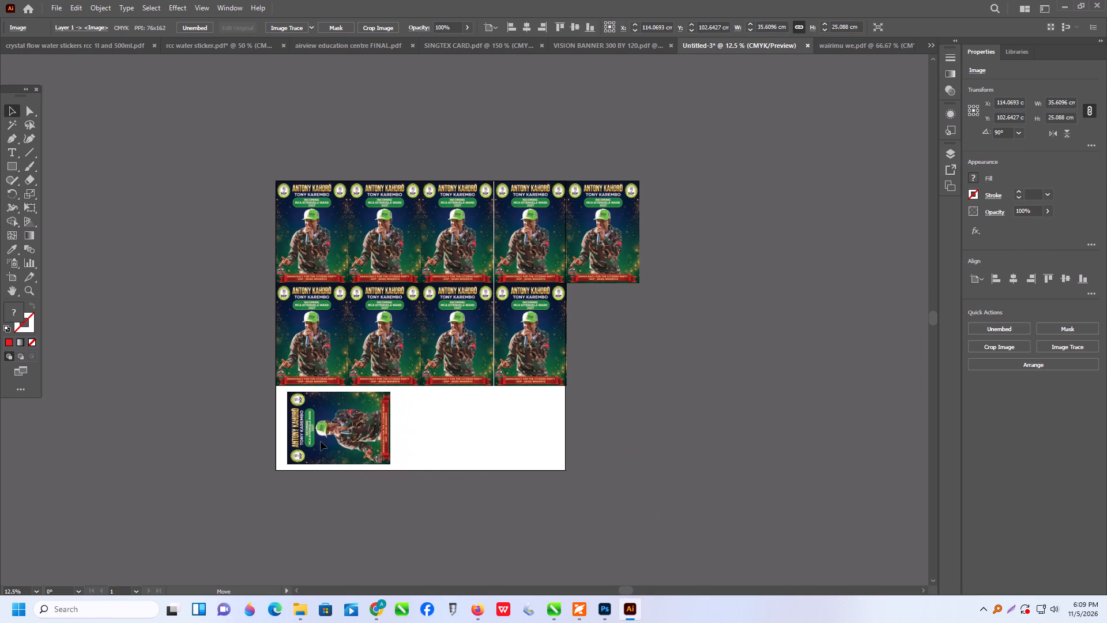
{"action": "left_click_drag", "start_coordinate": [321, 441], "coordinate": [310, 437]}
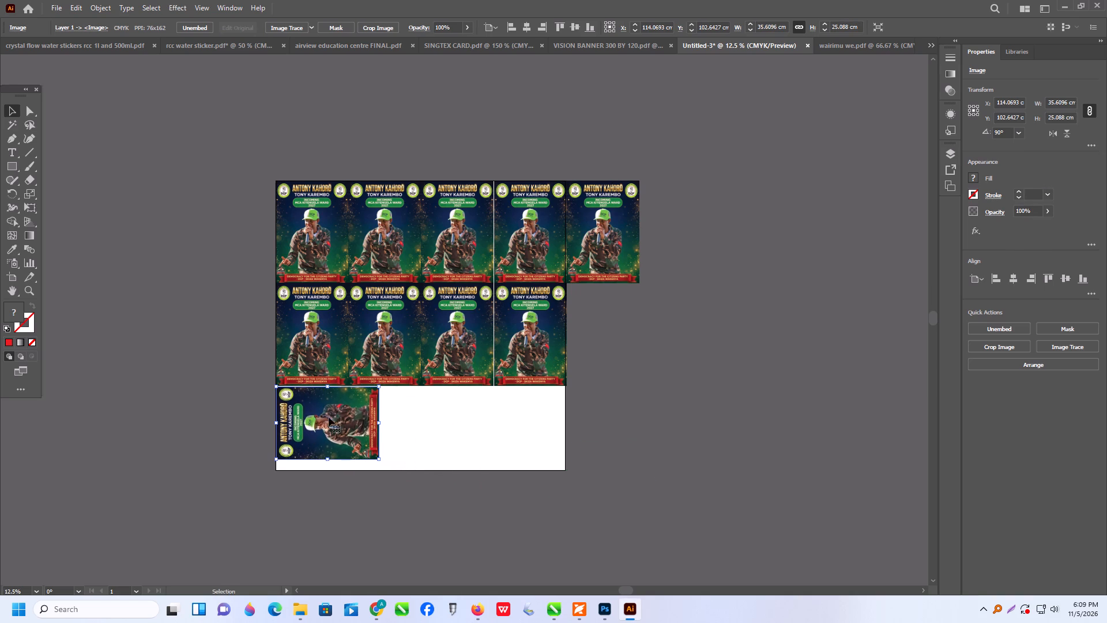
Rotate the fifth column's remaining poster 90° and place it beside the first rotated poster, centred at about X 54.3 cm, Y 83.6 cm.
{"action": "left_click_drag", "start_coordinate": [630, 226], "coordinate": [637, 427]}
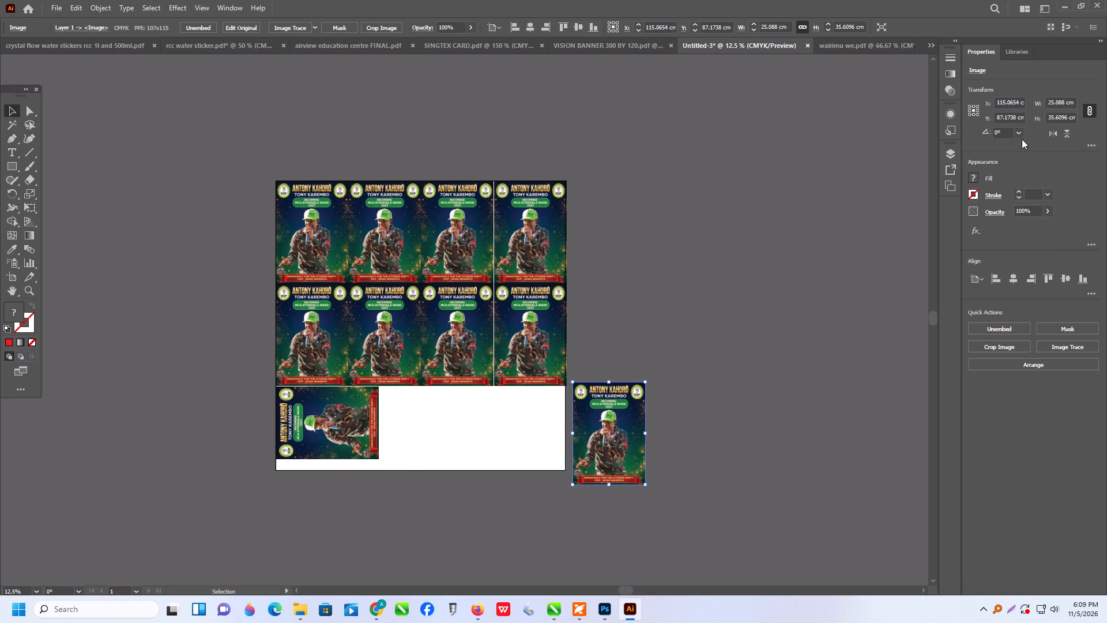
{"action": "left_click", "coordinate": [1022, 138]}
{"action": "left_click", "coordinate": [1022, 131]}
{"action": "left_click", "coordinate": [1034, 184]}
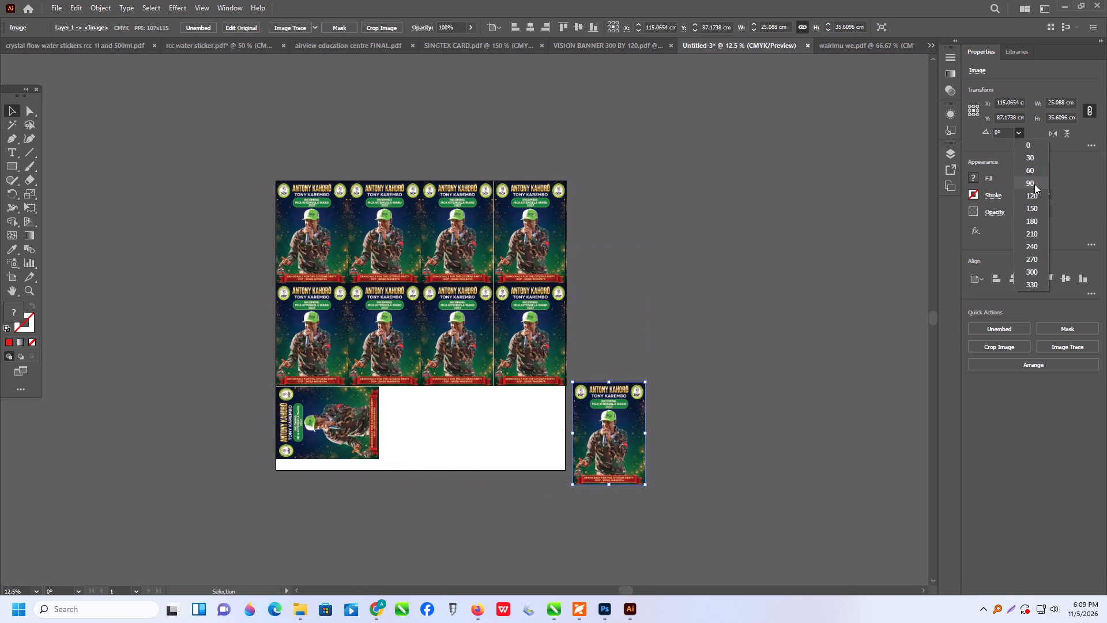
{"action": "left_click_drag", "start_coordinate": [612, 444], "coordinate": [440, 437]}
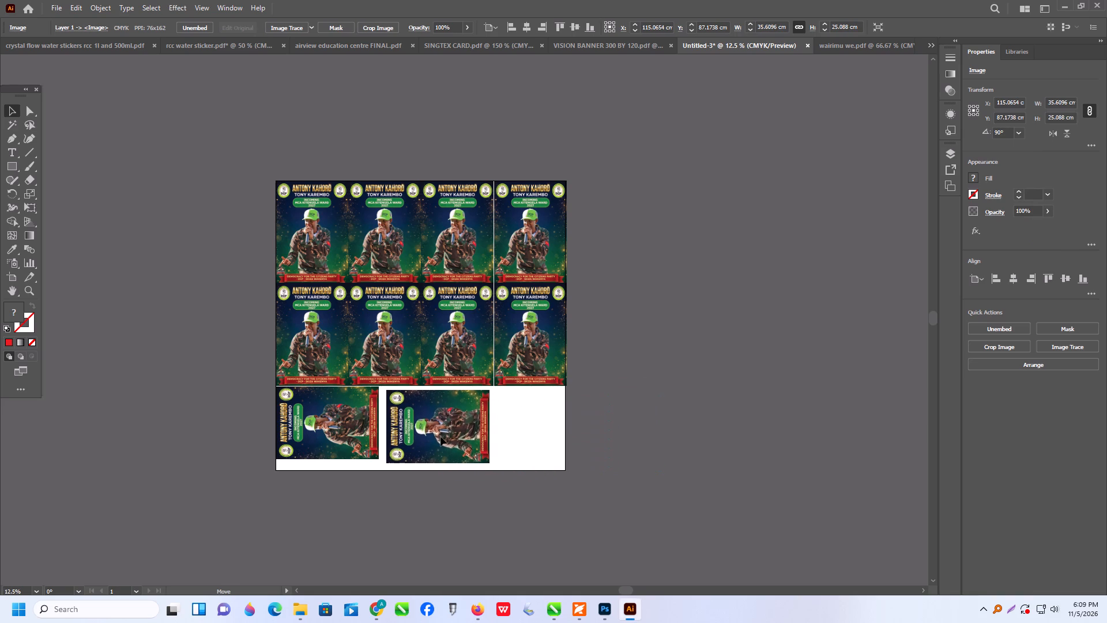
{"action": "left_click_drag", "start_coordinate": [440, 437], "coordinate": [436, 433]}
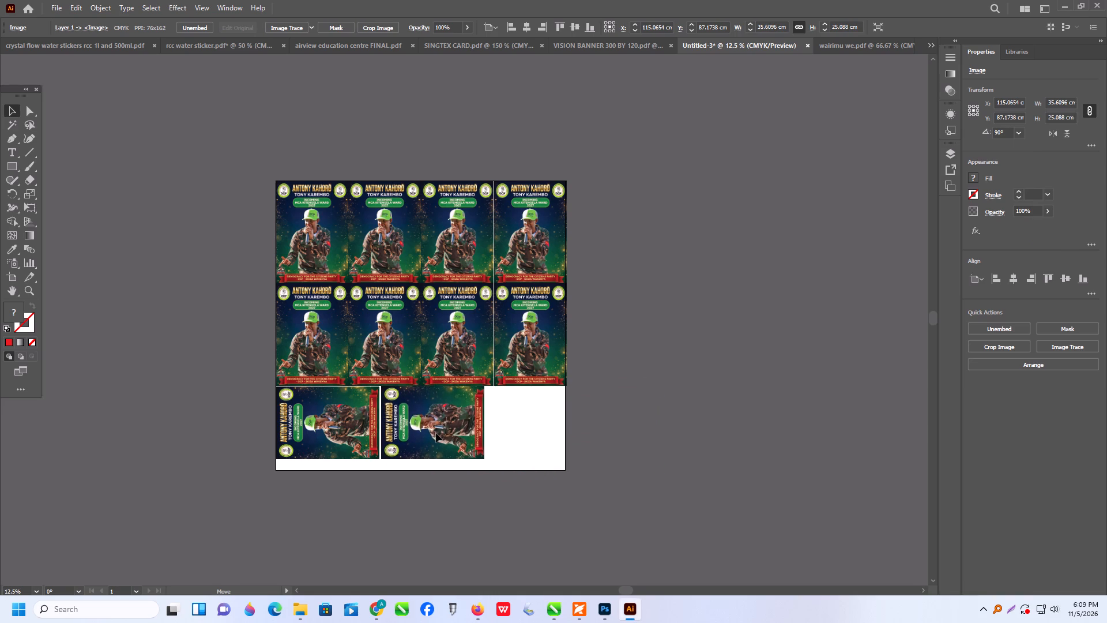
{"action": "left_click_drag", "start_coordinate": [436, 433], "coordinate": [436, 434]}
Select all ten posters together, including the two rotated ones in the third row.
{"action": "left_click", "coordinate": [543, 348]}
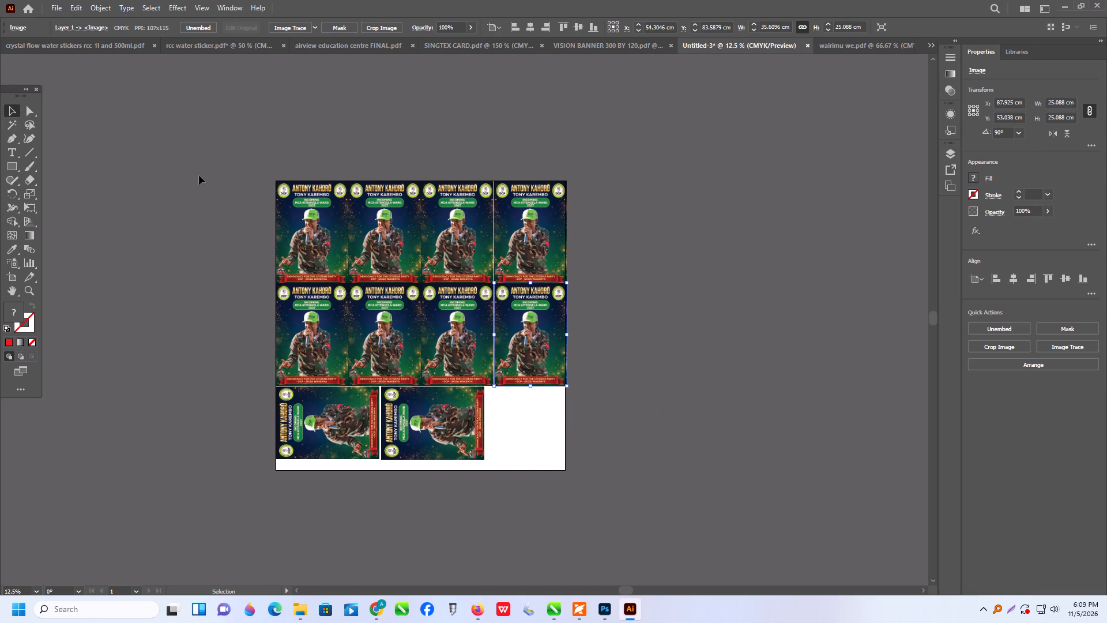
{"action": "left_click_drag", "start_coordinate": [195, 171], "coordinate": [827, 583]}
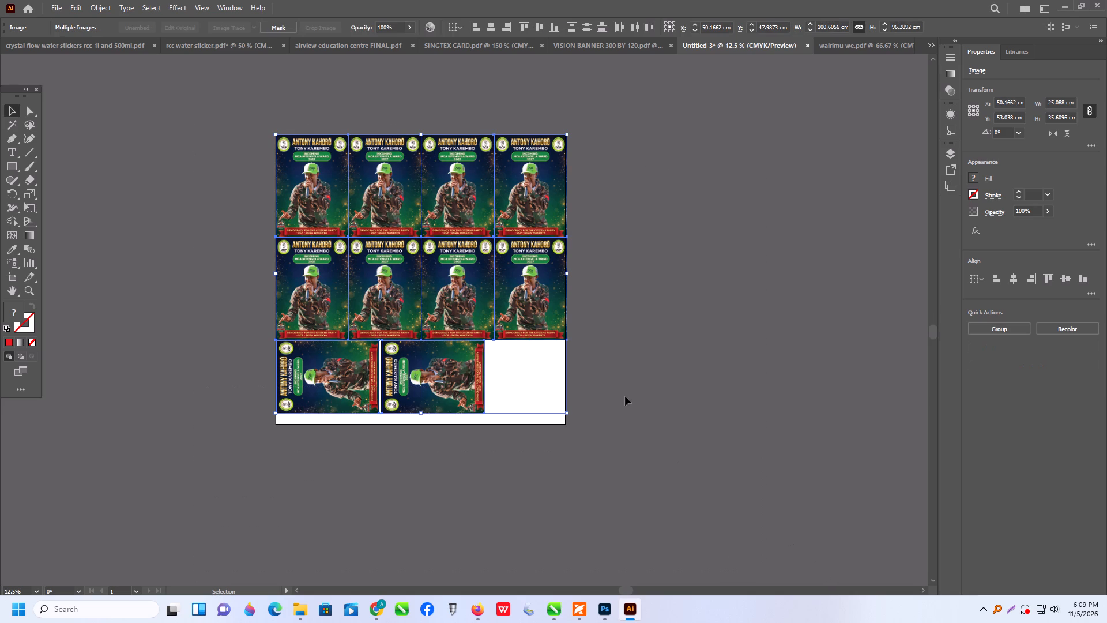
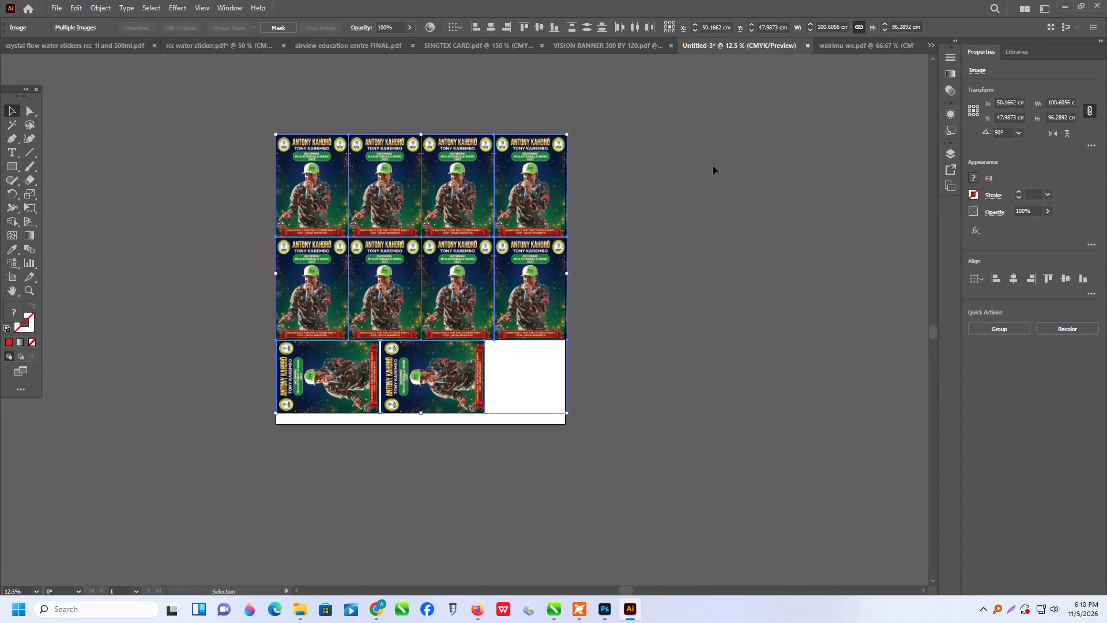
Group the four upright posters of the top row.
{"action": "left_click_drag", "start_coordinate": [713, 166], "coordinate": [709, 181]}
{"action": "scroll", "coordinate": [405, 174], "scroll_direction": "up", "scroll_amount": 2, "text": "alt"}
{"action": "scroll", "coordinate": [548, 290], "scroll_direction": "up", "scroll_amount": 1, "text": "alt"}
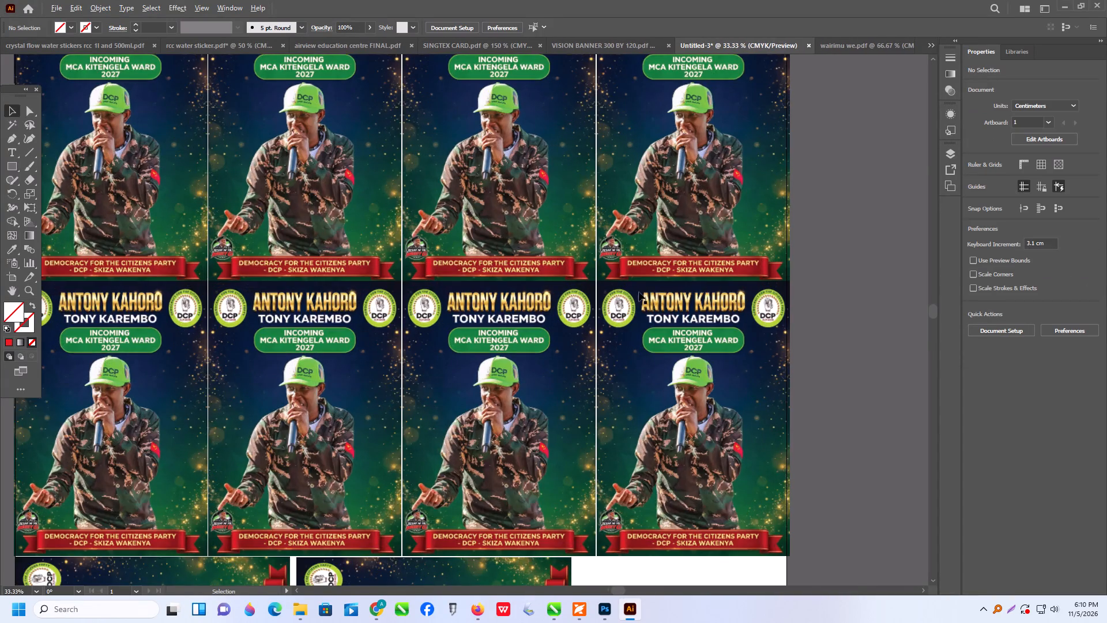
{"action": "scroll", "coordinate": [650, 286], "scroll_direction": "up", "scroll_amount": 2, "text": "alt"}
{"action": "scroll", "coordinate": [593, 343], "scroll_direction": "down", "scroll_amount": 1}
{"action": "scroll", "coordinate": [585, 302], "scroll_direction": "up", "scroll_amount": 3, "text": "alt"}
{"action": "scroll", "coordinate": [586, 296], "scroll_direction": "down", "scroll_amount": 9, "text": "alt"}
{"action": "left_click_drag", "start_coordinate": [325, 179], "coordinate": [749, 283]}
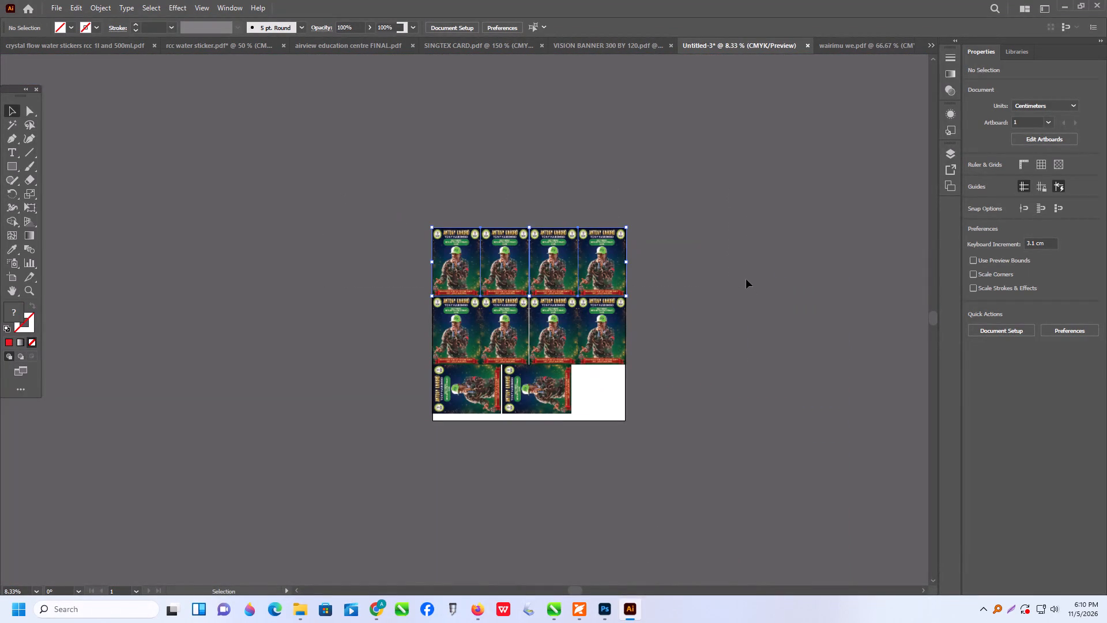
{"action": "key", "text": "ctrl+g"}
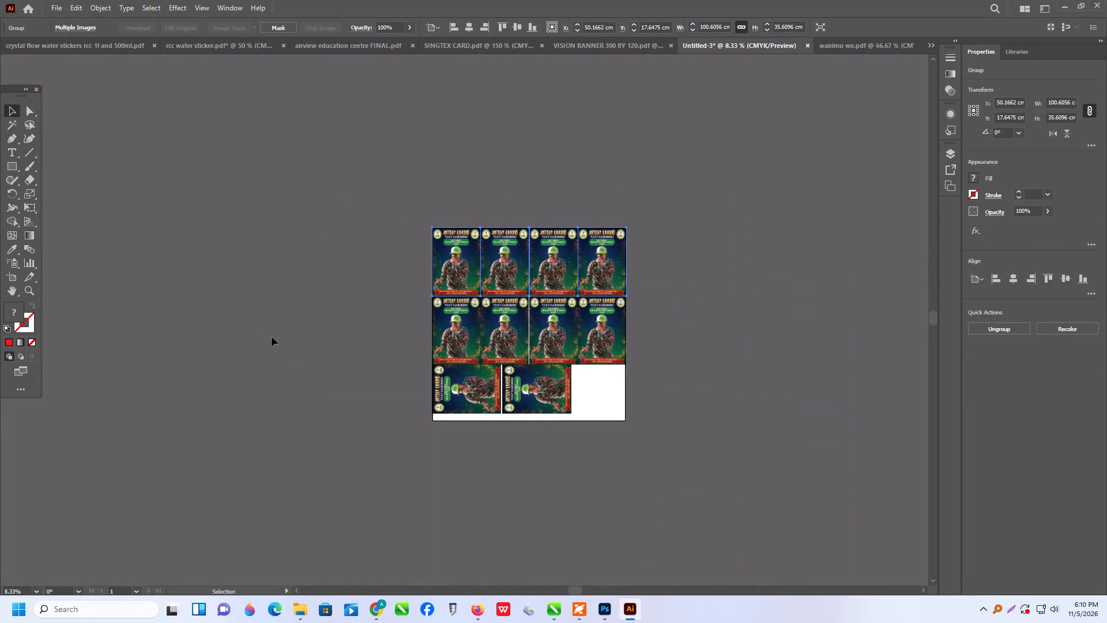
Group the four upright posters of the second row.
{"action": "left_click_drag", "start_coordinate": [285, 343], "coordinate": [836, 330]}
{"action": "key", "text": "ctrl+g"}
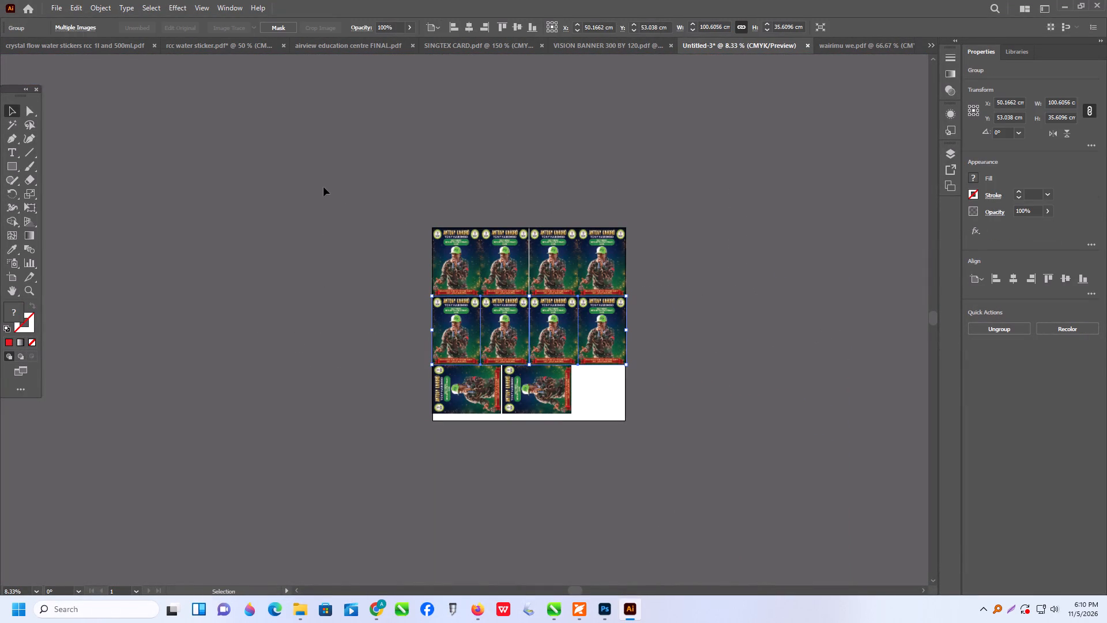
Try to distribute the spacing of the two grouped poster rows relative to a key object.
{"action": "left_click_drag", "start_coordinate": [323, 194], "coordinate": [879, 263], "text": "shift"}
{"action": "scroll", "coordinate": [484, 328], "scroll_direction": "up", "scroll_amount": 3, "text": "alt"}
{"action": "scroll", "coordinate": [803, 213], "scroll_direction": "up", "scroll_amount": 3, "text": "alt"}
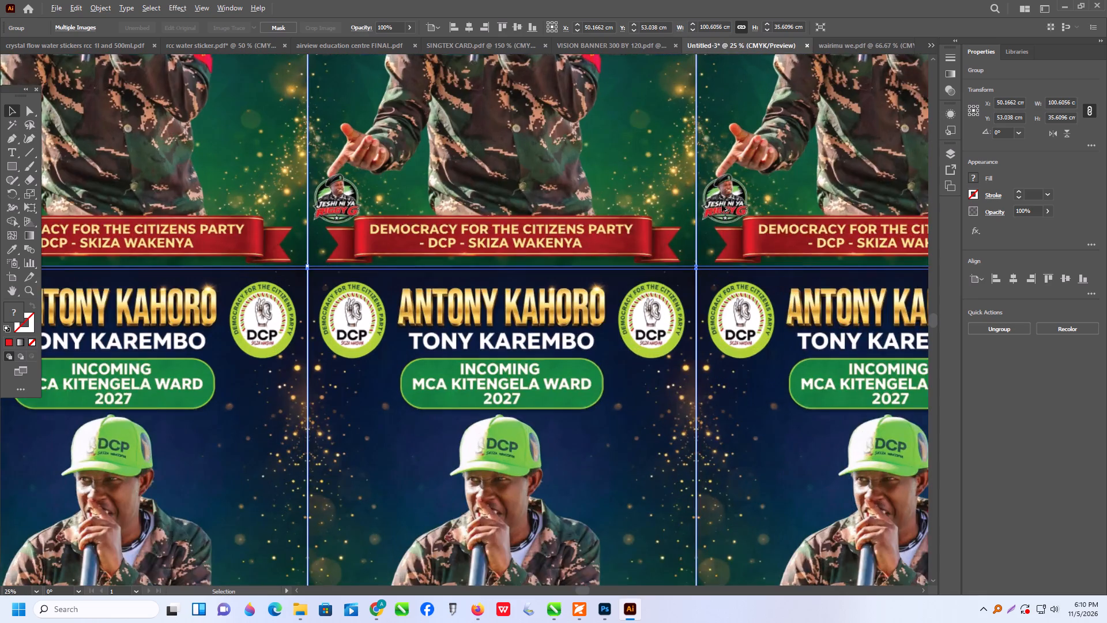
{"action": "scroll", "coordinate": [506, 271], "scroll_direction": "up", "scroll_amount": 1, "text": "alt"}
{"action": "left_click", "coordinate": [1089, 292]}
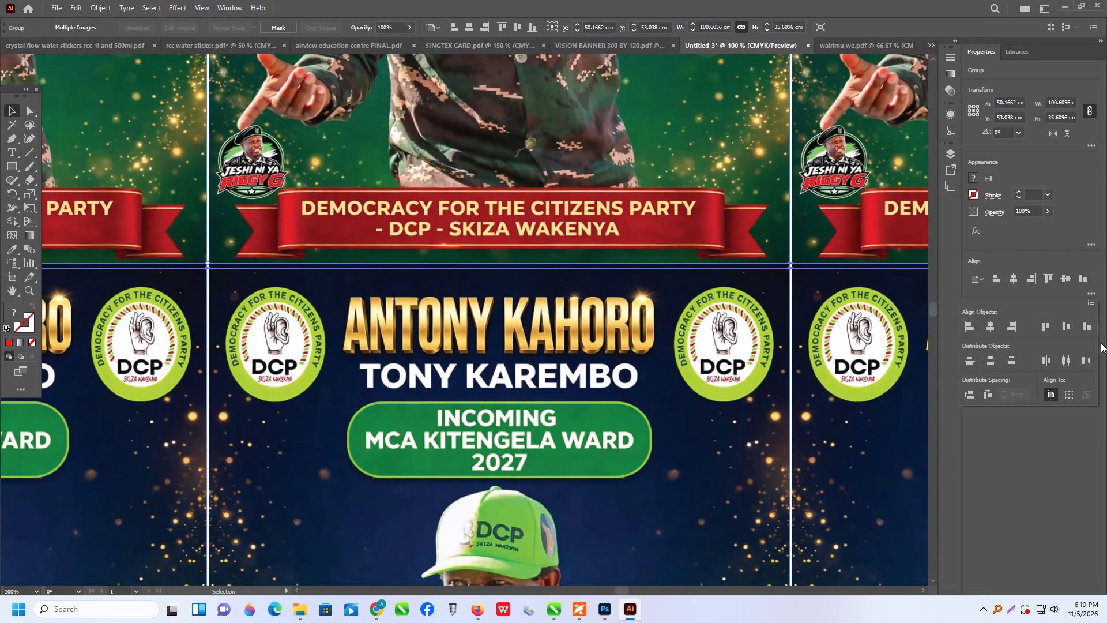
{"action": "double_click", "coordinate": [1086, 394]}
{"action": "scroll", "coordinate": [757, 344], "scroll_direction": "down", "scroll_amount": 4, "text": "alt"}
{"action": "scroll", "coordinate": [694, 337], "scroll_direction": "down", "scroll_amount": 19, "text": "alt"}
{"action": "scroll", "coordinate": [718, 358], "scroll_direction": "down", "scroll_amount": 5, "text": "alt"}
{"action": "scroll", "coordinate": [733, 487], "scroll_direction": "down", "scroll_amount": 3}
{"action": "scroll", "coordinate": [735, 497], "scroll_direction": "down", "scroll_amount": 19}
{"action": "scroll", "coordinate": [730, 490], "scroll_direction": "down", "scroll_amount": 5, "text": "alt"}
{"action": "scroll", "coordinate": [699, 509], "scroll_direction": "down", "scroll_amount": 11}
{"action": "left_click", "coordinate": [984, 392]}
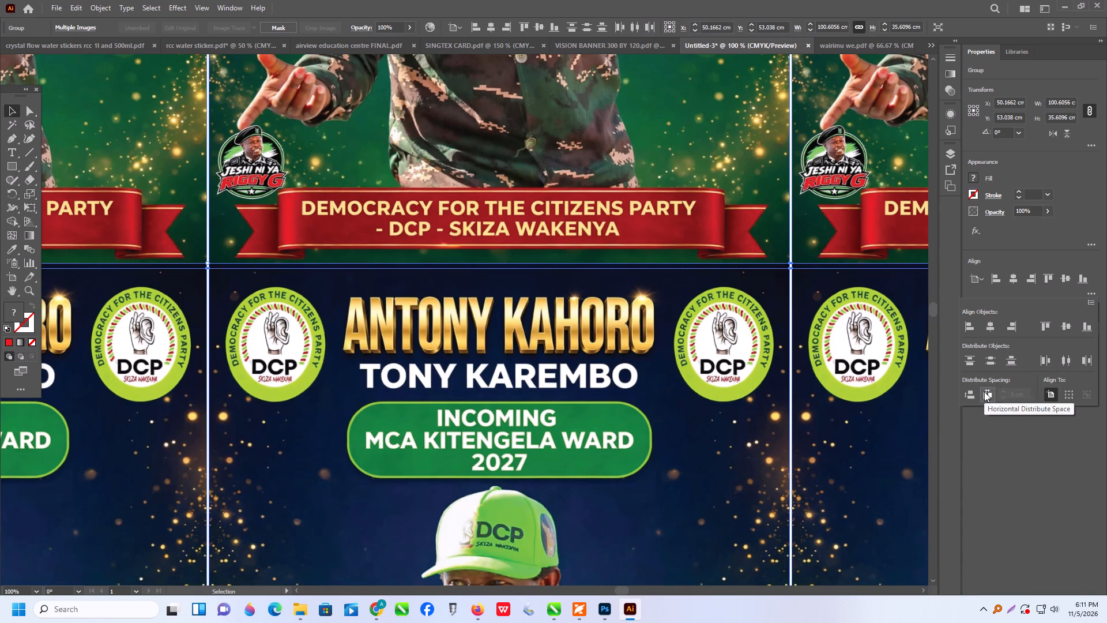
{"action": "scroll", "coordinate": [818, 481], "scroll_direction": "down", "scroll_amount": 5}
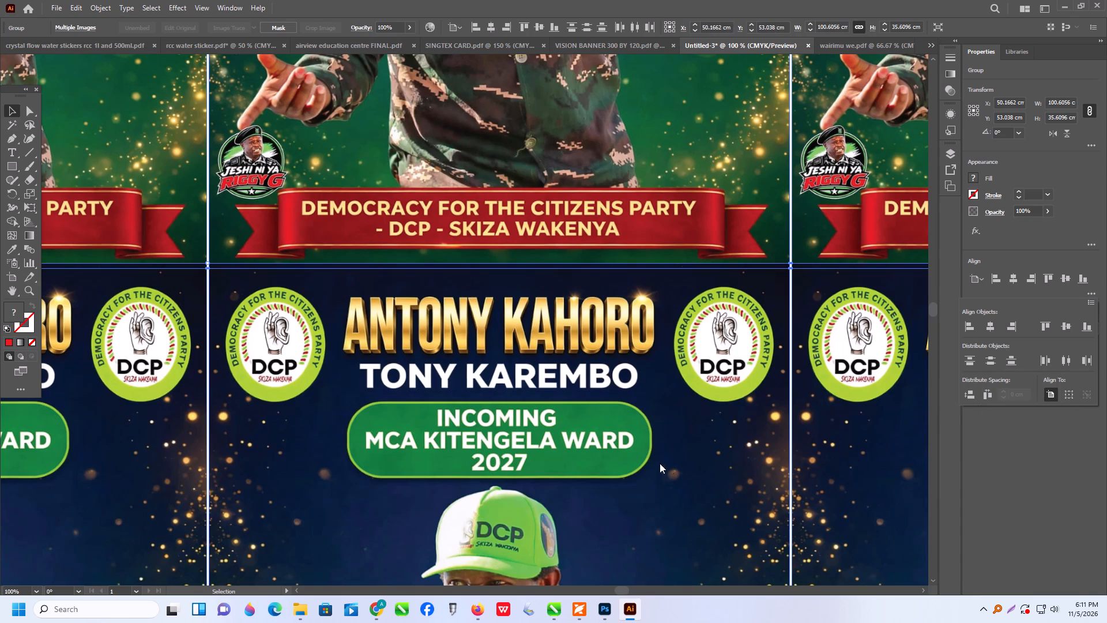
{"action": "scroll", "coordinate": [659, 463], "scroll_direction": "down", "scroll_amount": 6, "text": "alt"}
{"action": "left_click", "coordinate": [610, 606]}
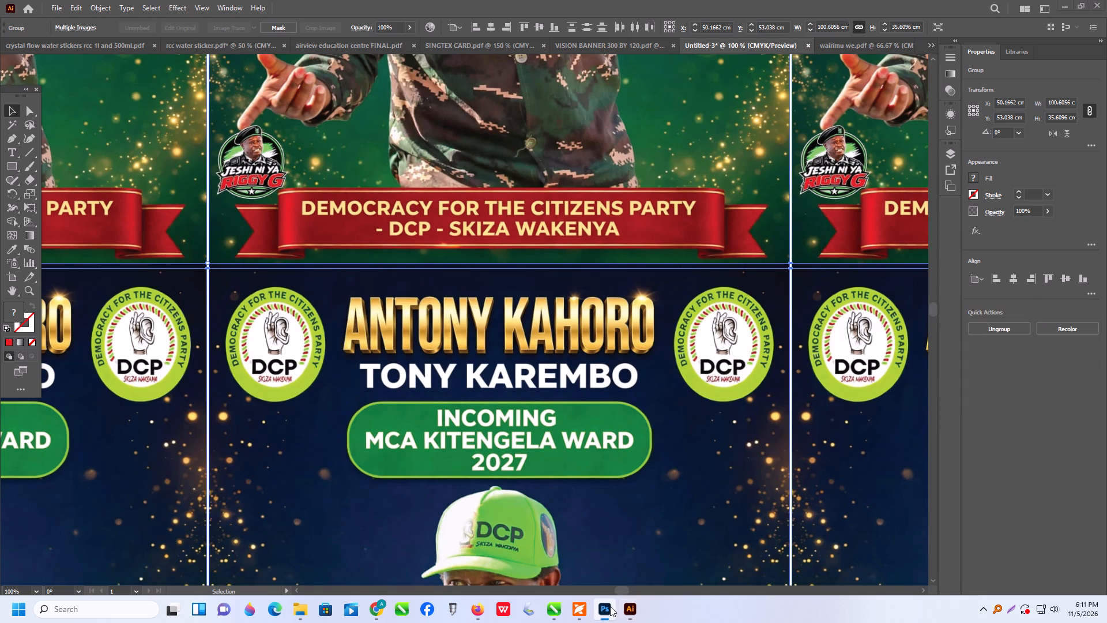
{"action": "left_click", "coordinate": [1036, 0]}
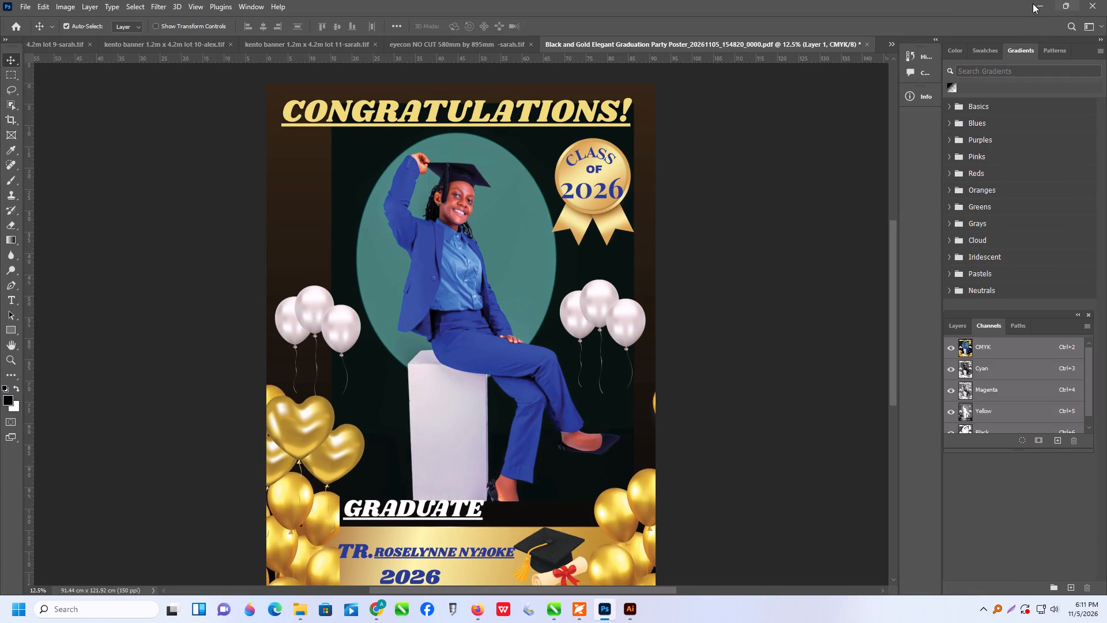
Select only the top row of four posters and group it again.
{"action": "scroll", "coordinate": [524, 439], "scroll_direction": "down", "scroll_amount": 9, "text": "alt"}
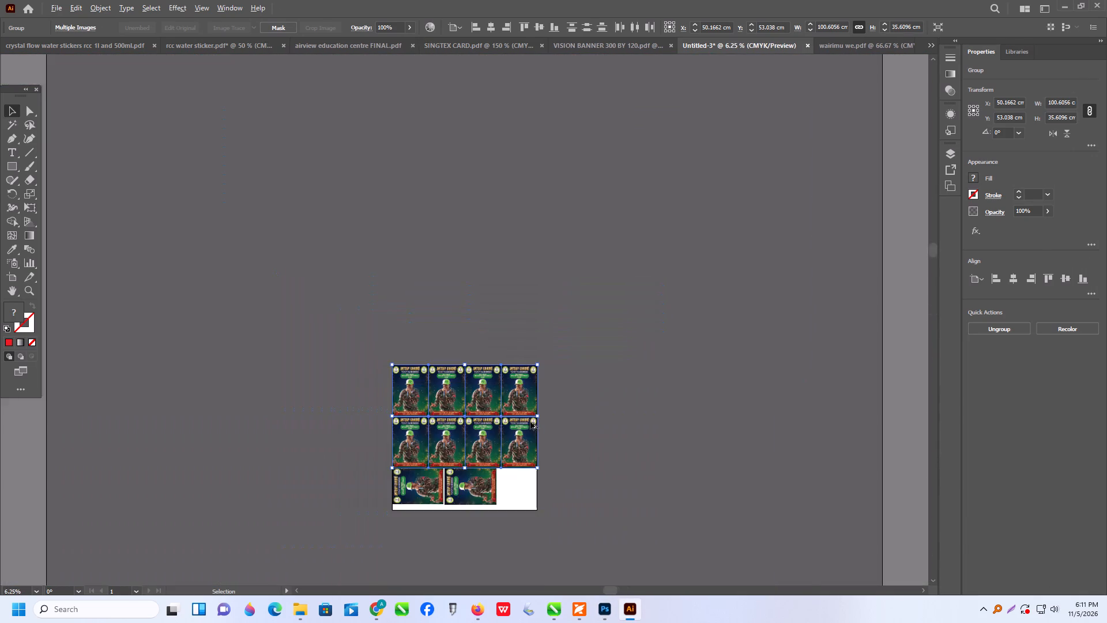
{"action": "scroll", "coordinate": [490, 453], "scroll_direction": "up", "scroll_amount": 3, "text": "alt"}
{"action": "left_click", "coordinate": [745, 380]}
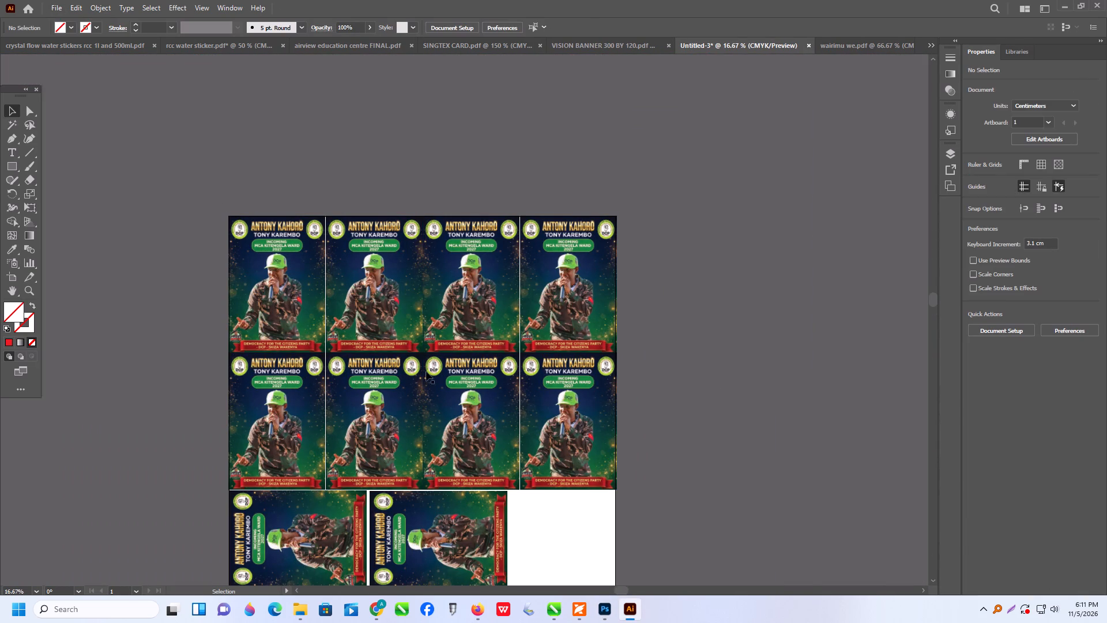
{"action": "left_click_drag", "start_coordinate": [138, 215], "coordinate": [806, 286]}
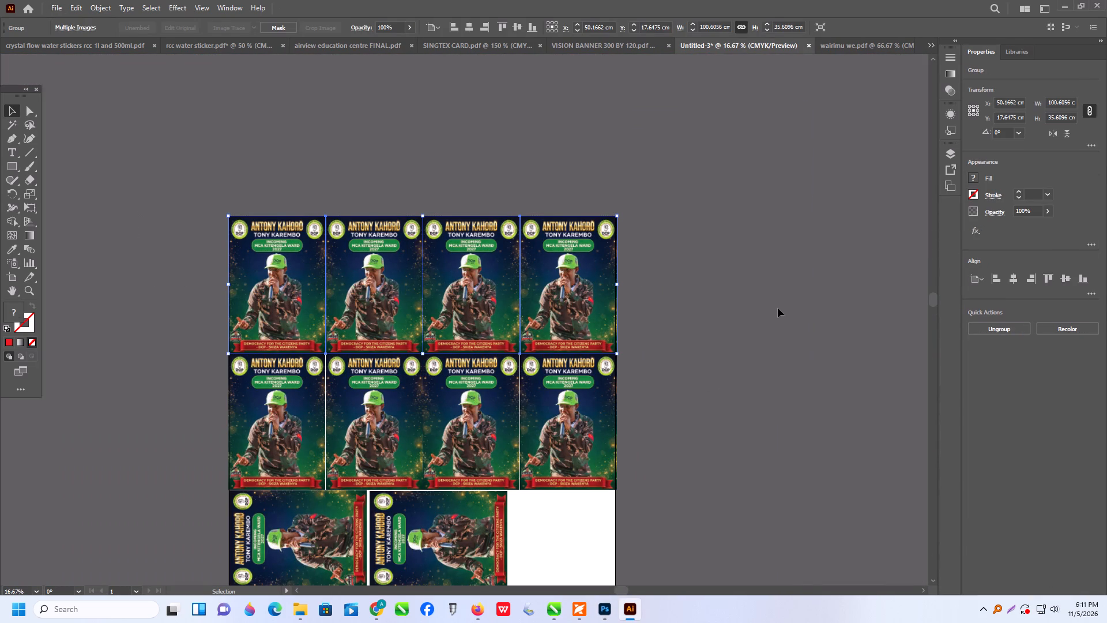
{"action": "key", "text": "ctrl+g"}
Distribute the two grouped rows vertically with 0.1 cm spacing, using the second row as the key object.
{"action": "left_click", "coordinate": [141, 418]}
{"action": "left_click_drag", "start_coordinate": [144, 406], "coordinate": [674, 432]}
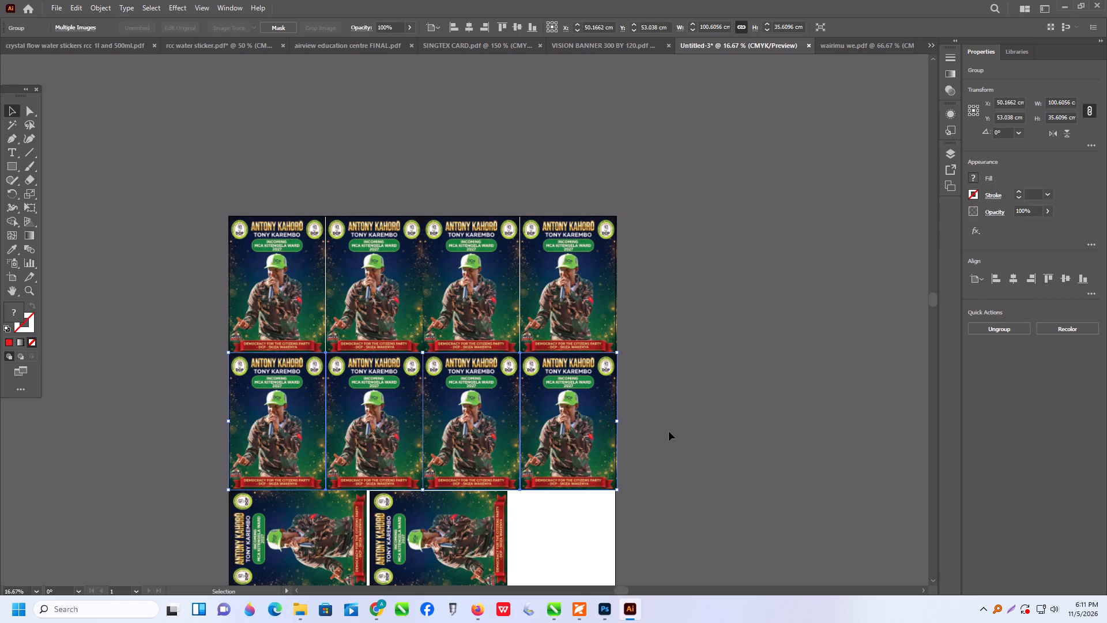
{"action": "left_click", "coordinate": [573, 309], "text": "shift"}
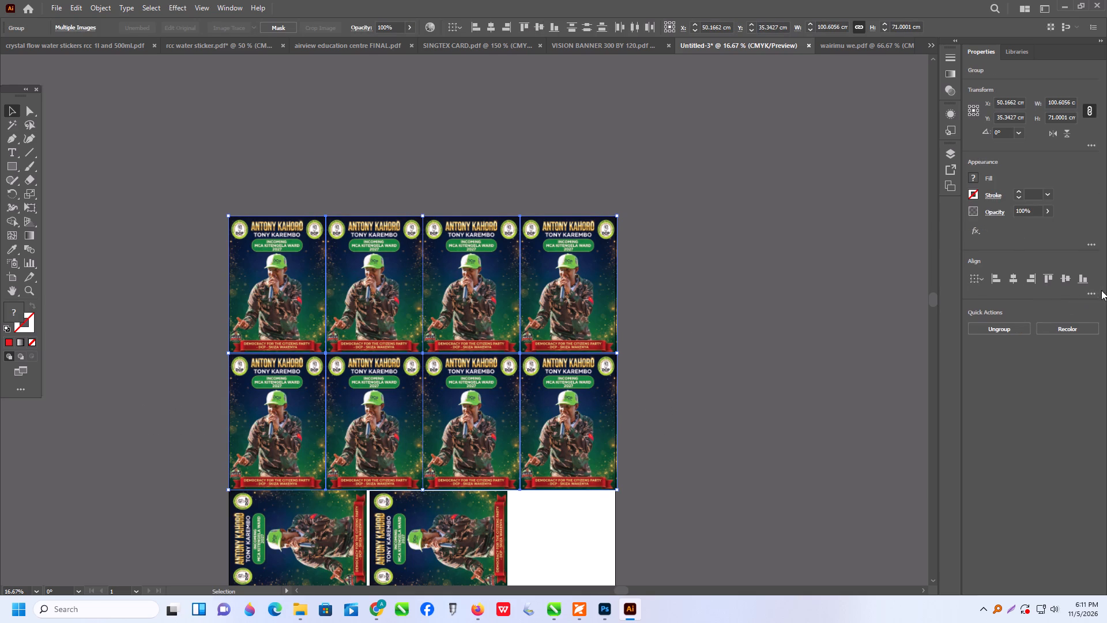
{"action": "left_click", "coordinate": [1093, 292]}
{"action": "left_click", "coordinate": [1087, 395]}
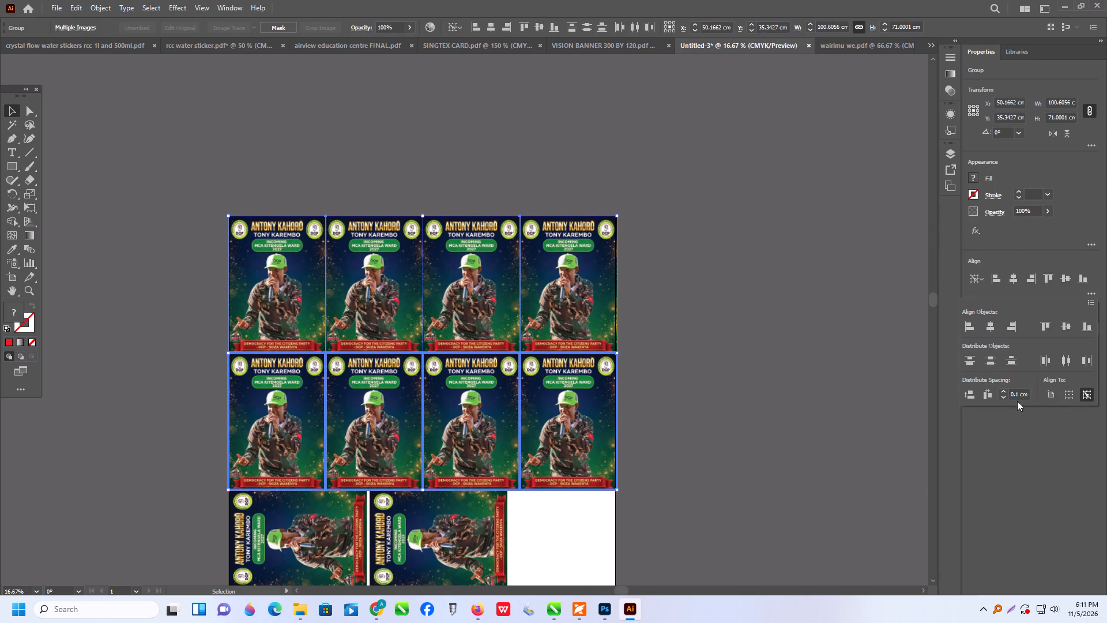
{"action": "left_click", "coordinate": [974, 391]}
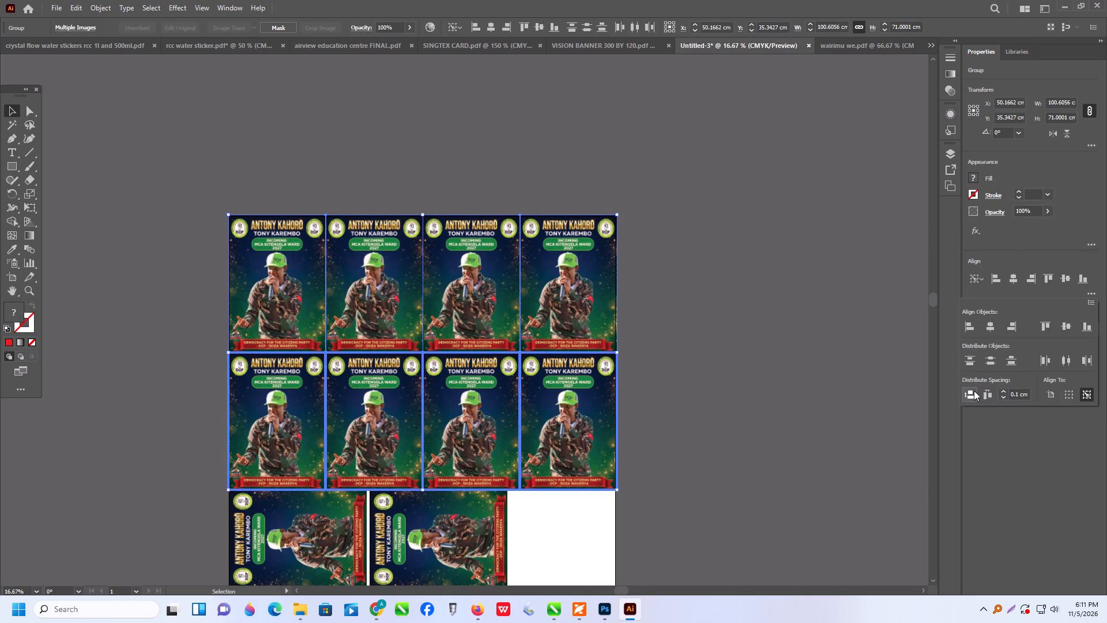
{"action": "left_click", "coordinate": [752, 322]}
{"action": "left_click", "coordinate": [743, 318]}
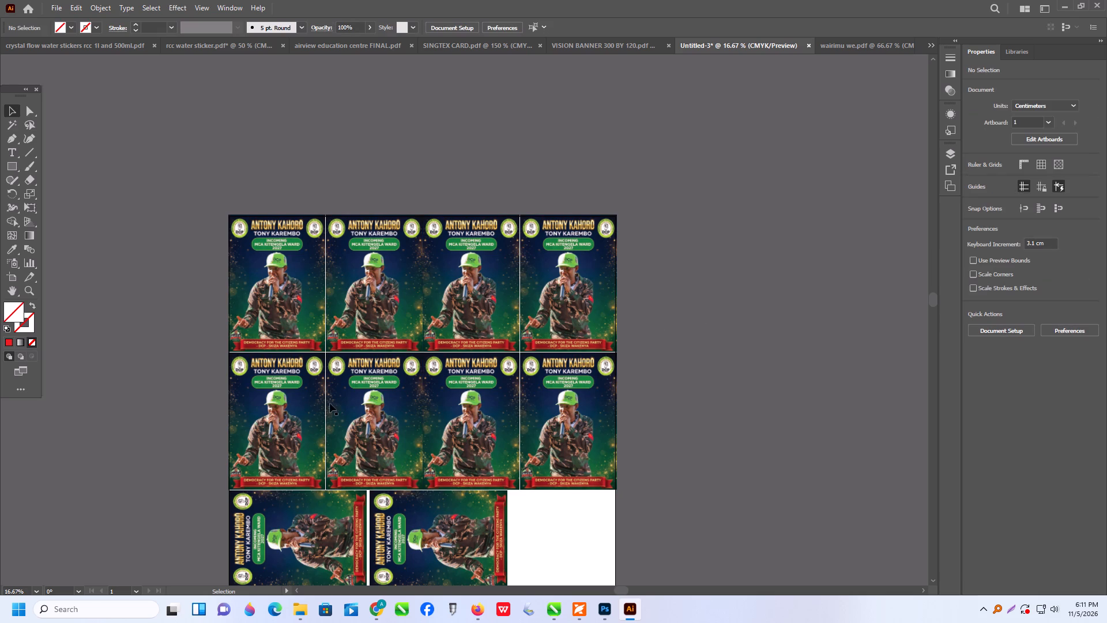
Align the grouped second row of posters flush with the artboard's left edge.
{"action": "scroll", "coordinate": [330, 403], "scroll_direction": "down", "scroll_amount": 4}
{"action": "scroll", "coordinate": [364, 462], "scroll_direction": "up", "scroll_amount": 2, "text": "alt"}
{"action": "scroll", "coordinate": [363, 457], "scroll_direction": "down", "scroll_amount": 7}
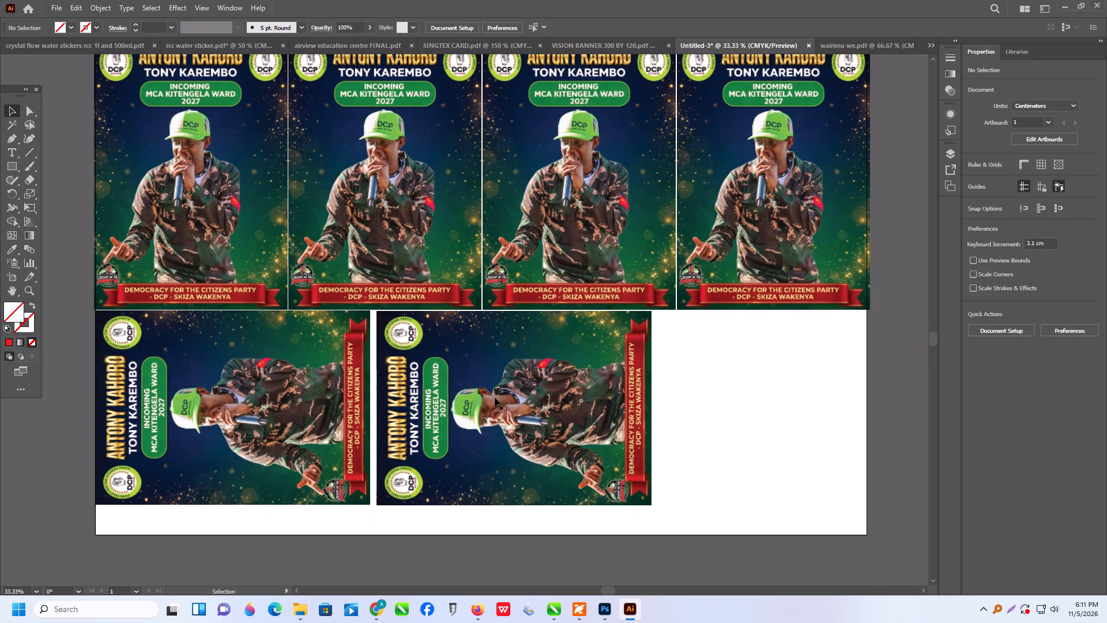
{"action": "scroll", "coordinate": [174, 354], "scroll_direction": "up", "scroll_amount": 3}
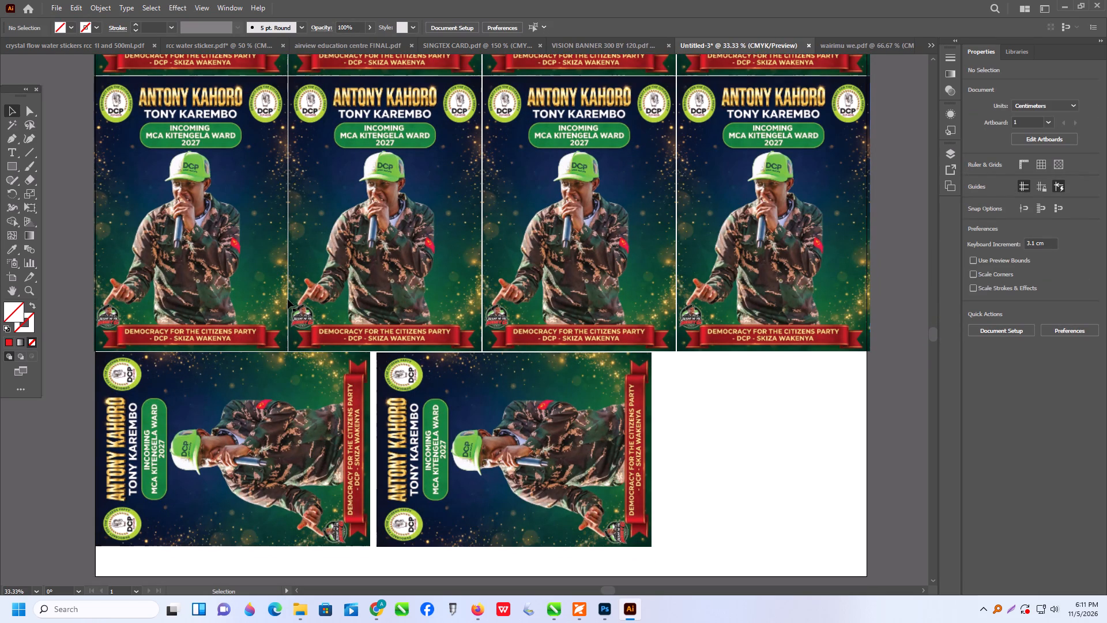
{"action": "left_click", "coordinate": [288, 299]}
{"action": "scroll", "coordinate": [431, 362], "scroll_direction": "up", "scroll_amount": 5}
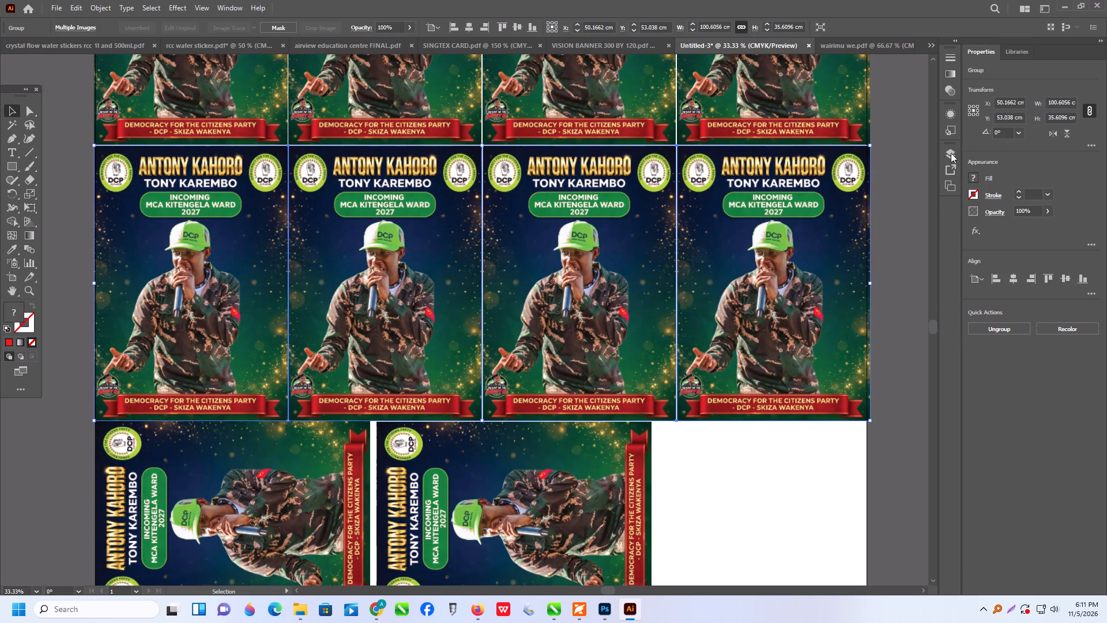
{"action": "left_click", "coordinate": [999, 278]}
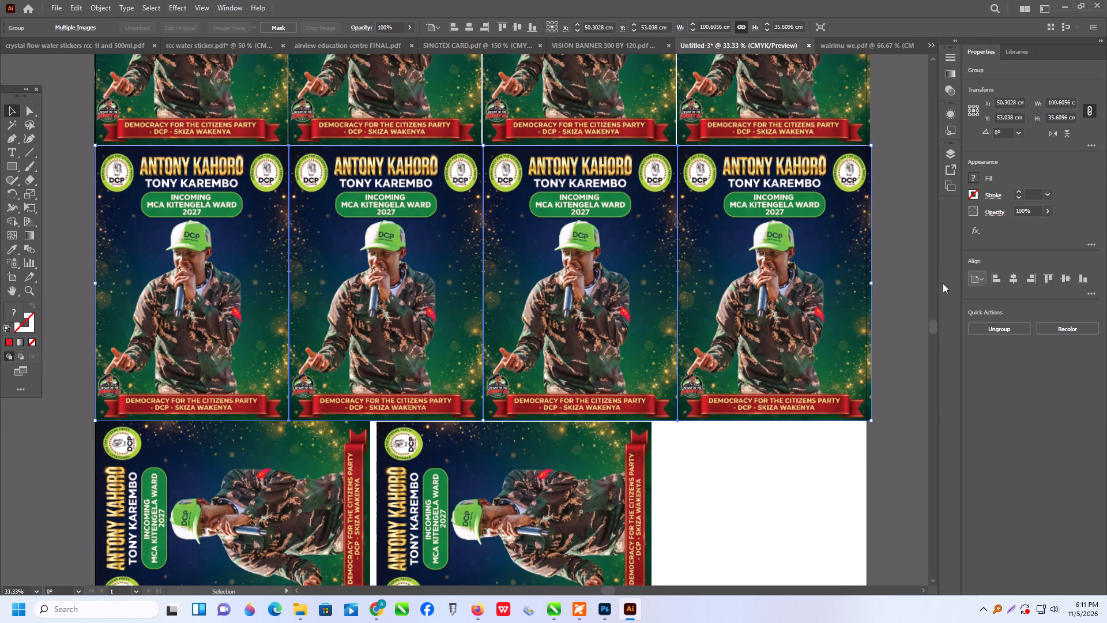
Align the grouped top row of posters flush with the artboard's left edge.
{"action": "scroll", "coordinate": [574, 403], "scroll_direction": "up", "scroll_amount": 5}
{"action": "left_click", "coordinate": [517, 159]}
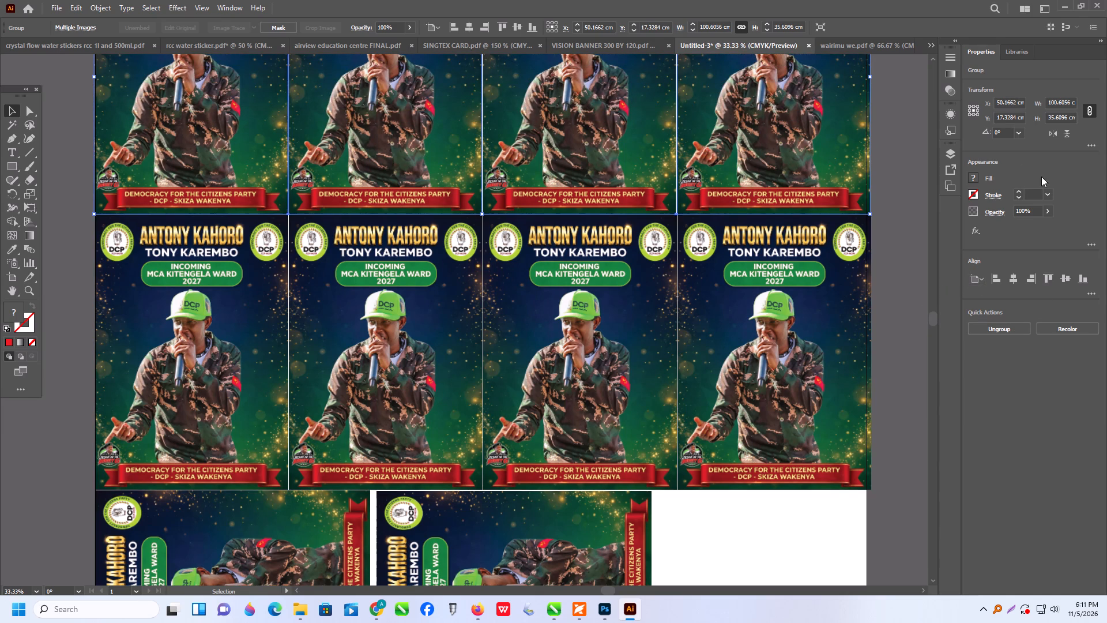
{"action": "left_click", "coordinate": [995, 283]}
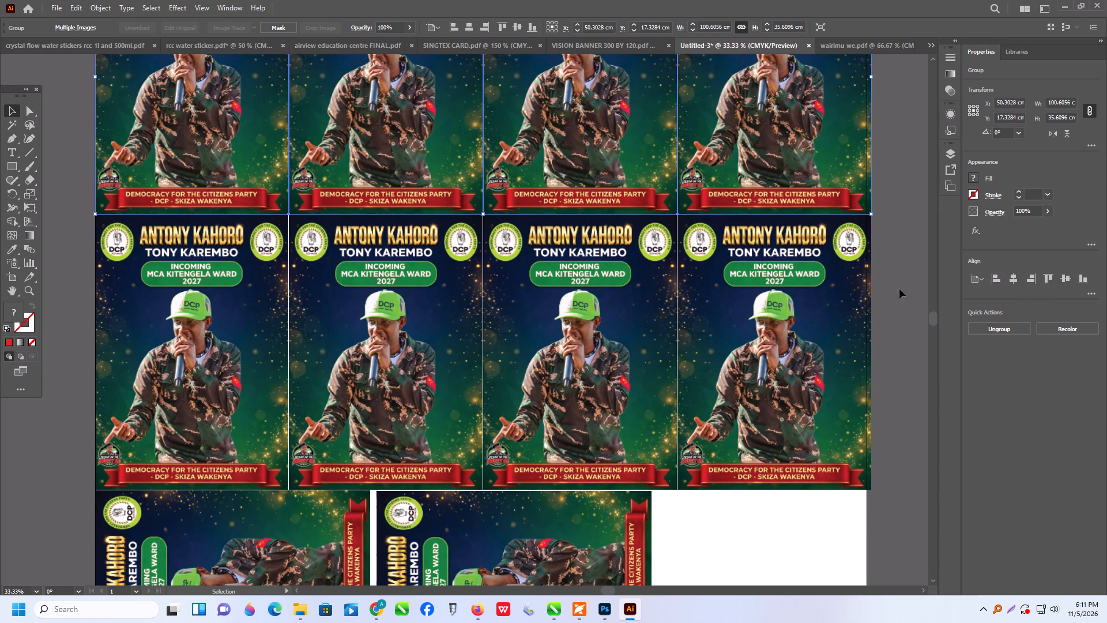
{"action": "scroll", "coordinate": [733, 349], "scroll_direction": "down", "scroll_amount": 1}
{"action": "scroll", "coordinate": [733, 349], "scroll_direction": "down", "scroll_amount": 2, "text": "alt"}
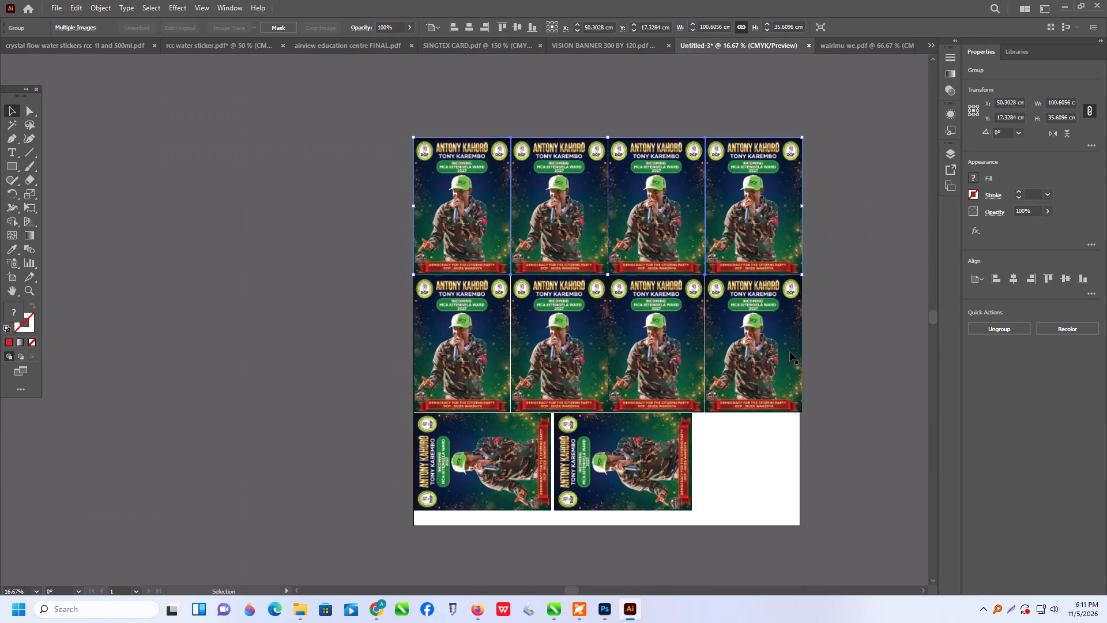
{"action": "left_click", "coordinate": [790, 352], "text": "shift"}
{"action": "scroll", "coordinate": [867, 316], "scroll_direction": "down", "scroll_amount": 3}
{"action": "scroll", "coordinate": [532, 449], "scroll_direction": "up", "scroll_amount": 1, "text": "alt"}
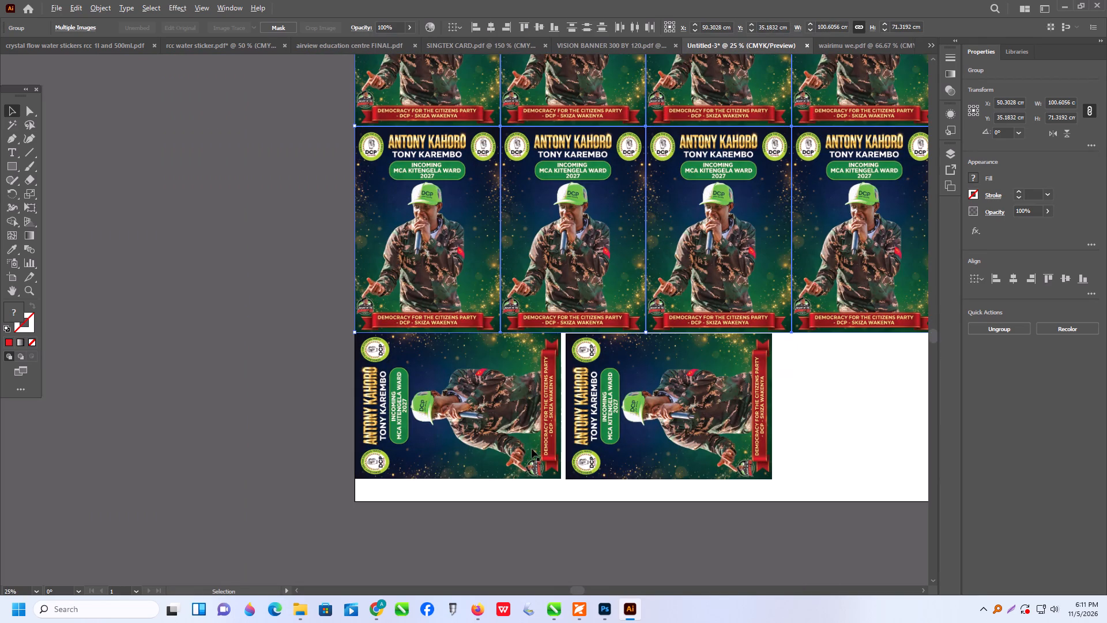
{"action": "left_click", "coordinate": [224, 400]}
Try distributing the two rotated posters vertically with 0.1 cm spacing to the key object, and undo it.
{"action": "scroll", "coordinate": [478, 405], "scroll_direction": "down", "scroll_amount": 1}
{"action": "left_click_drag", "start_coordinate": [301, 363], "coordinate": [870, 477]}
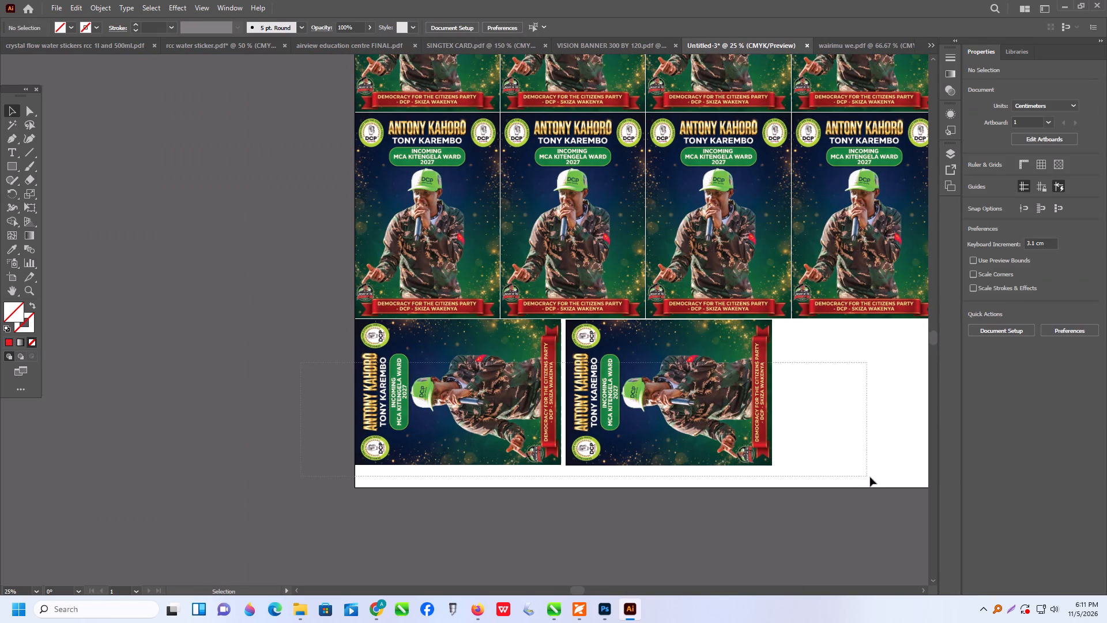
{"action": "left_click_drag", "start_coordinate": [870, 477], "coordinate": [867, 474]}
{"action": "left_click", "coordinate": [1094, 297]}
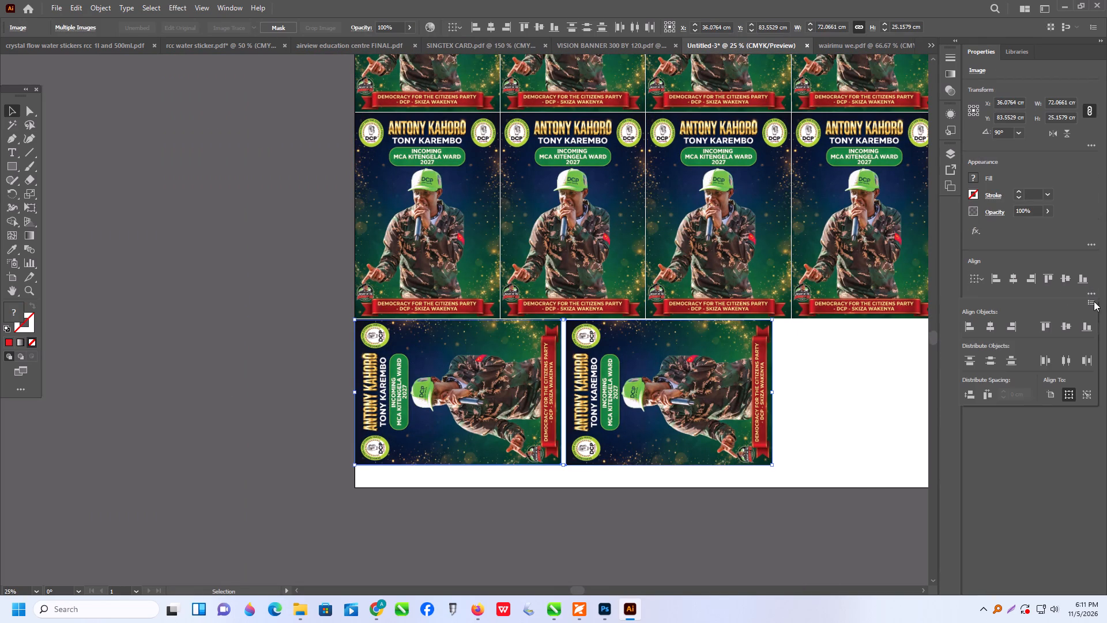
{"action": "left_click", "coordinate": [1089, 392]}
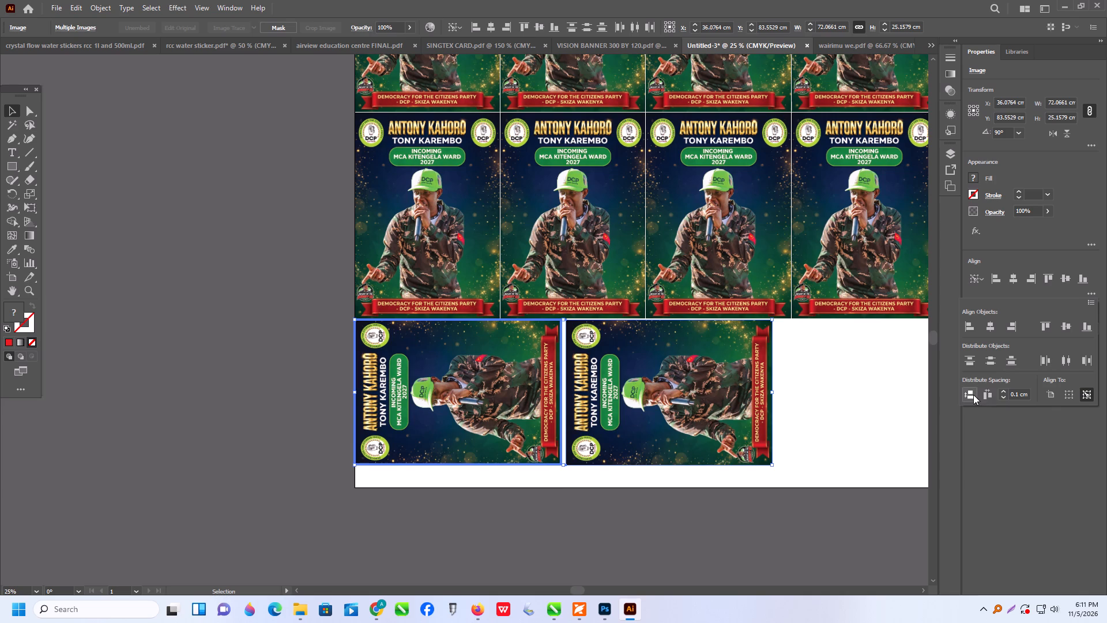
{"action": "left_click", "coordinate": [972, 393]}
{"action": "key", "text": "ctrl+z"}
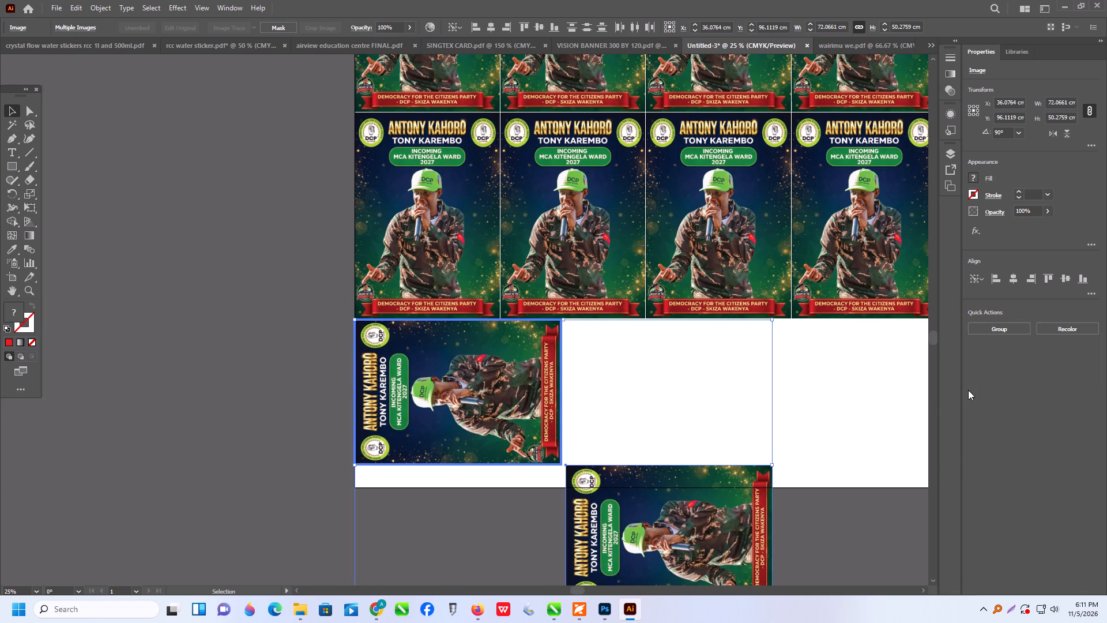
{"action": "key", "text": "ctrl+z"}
Distribute the two rotated posters horizontally with 0.1 cm spacing, using the first one as the key object.
{"action": "left_click", "coordinate": [1089, 294]}
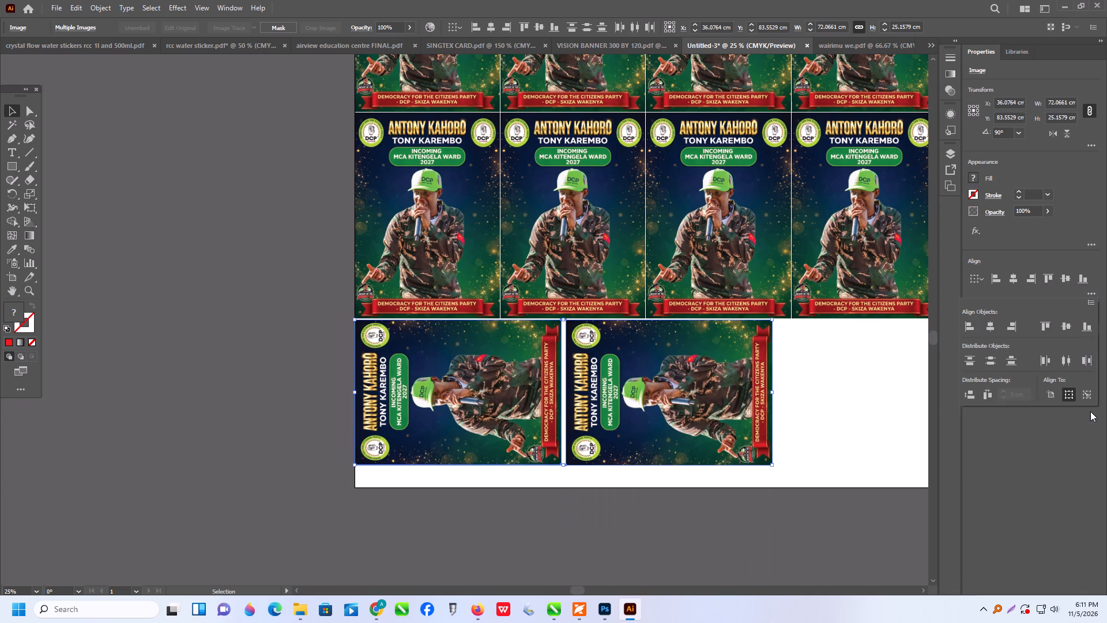
{"action": "left_click", "coordinate": [1084, 391]}
{"action": "left_click", "coordinate": [988, 395]}
{"action": "left_click", "coordinate": [853, 387]}
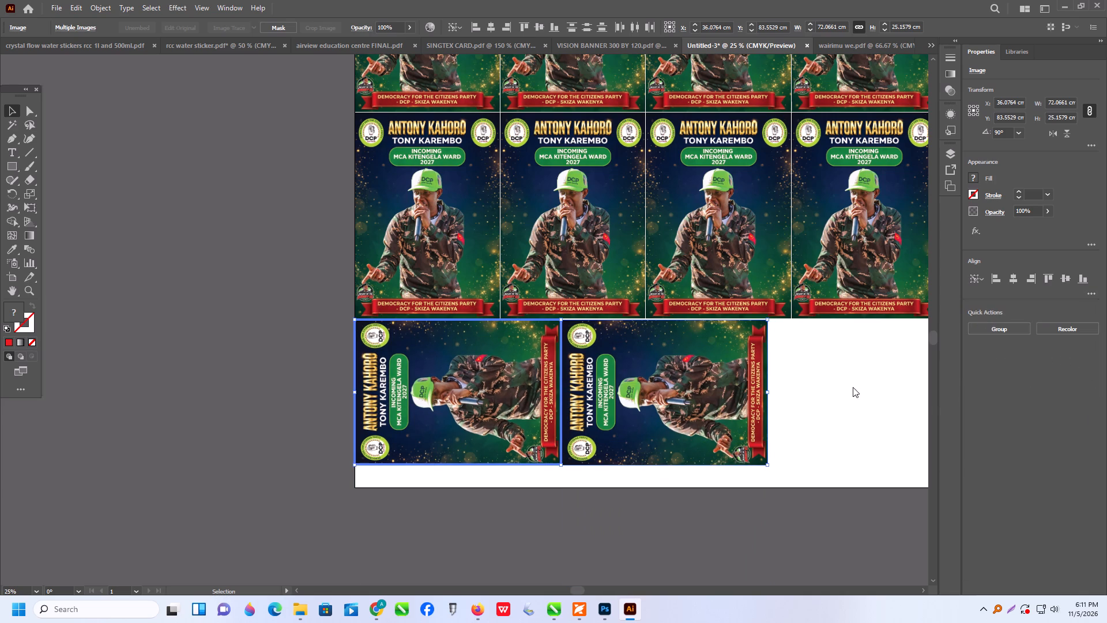
{"action": "left_click", "coordinate": [841, 386]}
Align the top edges of the two rotated posters, using the first one as the key object.
{"action": "scroll", "coordinate": [561, 385], "scroll_direction": "up", "scroll_amount": 2, "text": "alt"}
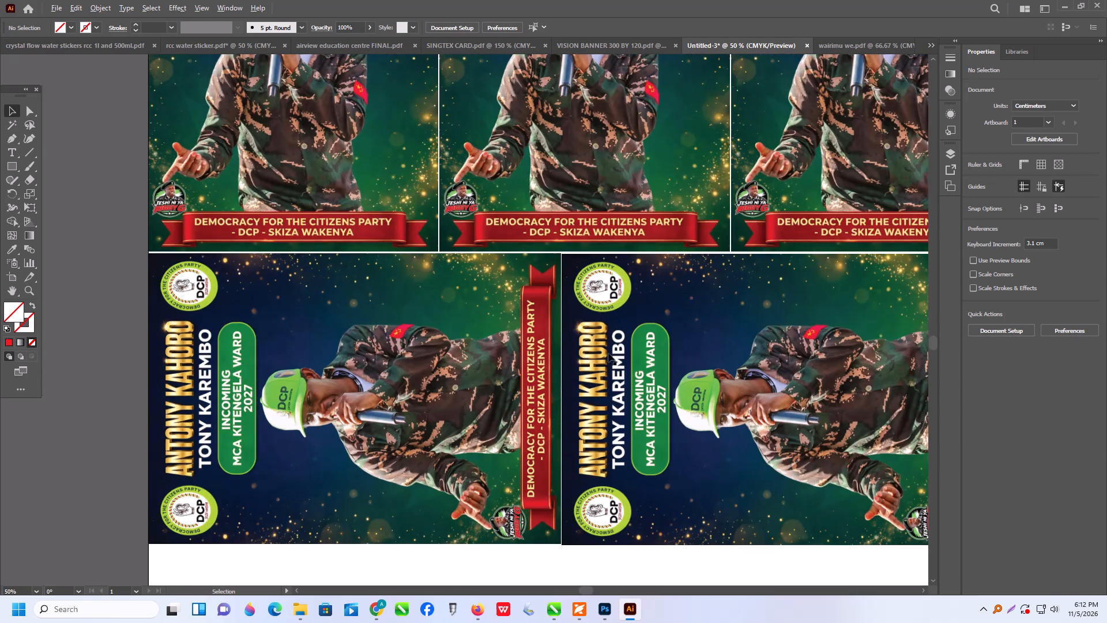
{"action": "scroll", "coordinate": [609, 353], "scroll_direction": "up", "scroll_amount": 1, "text": "alt"}
{"action": "left_click", "coordinate": [617, 353]}
{"action": "left_click", "coordinate": [409, 354], "text": "shift"}
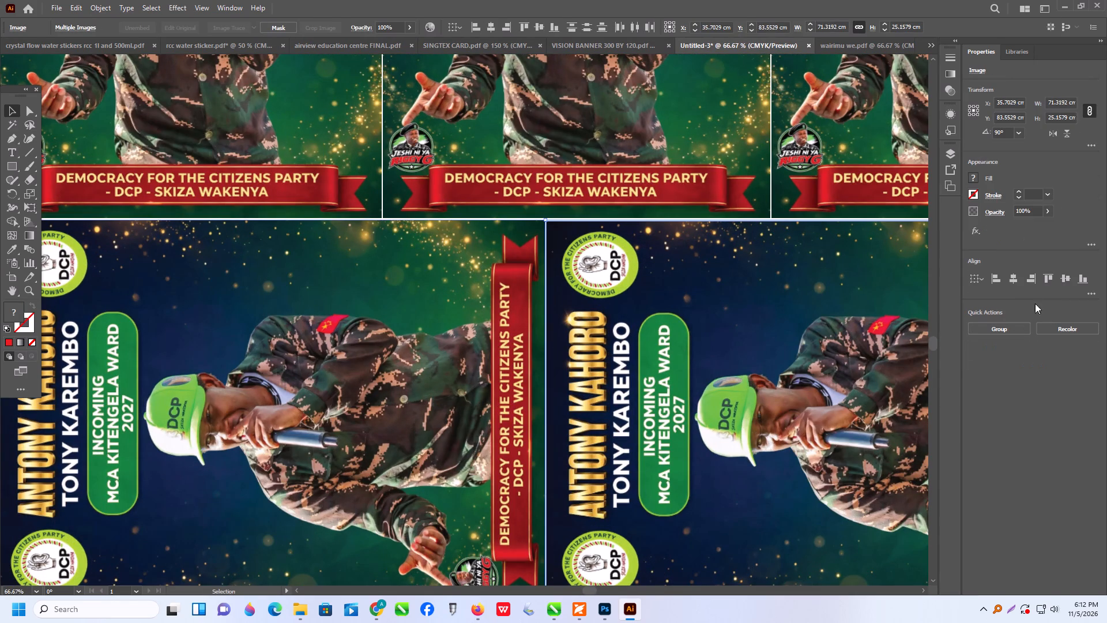
{"action": "left_click", "coordinate": [980, 279]}
{"action": "left_click_drag", "start_coordinate": [1008, 303], "coordinate": [1014, 302]}
{"action": "left_click", "coordinate": [1045, 279]}
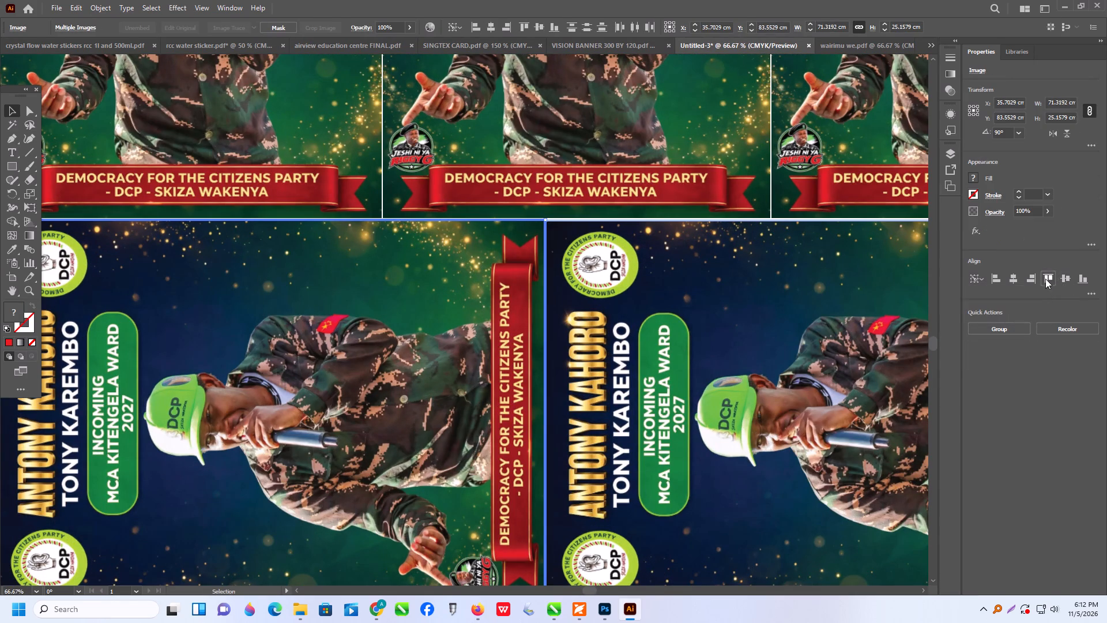
{"action": "scroll", "coordinate": [487, 406], "scroll_direction": "down", "scroll_amount": 5, "text": "alt"}
{"action": "left_click", "coordinate": [657, 445]}
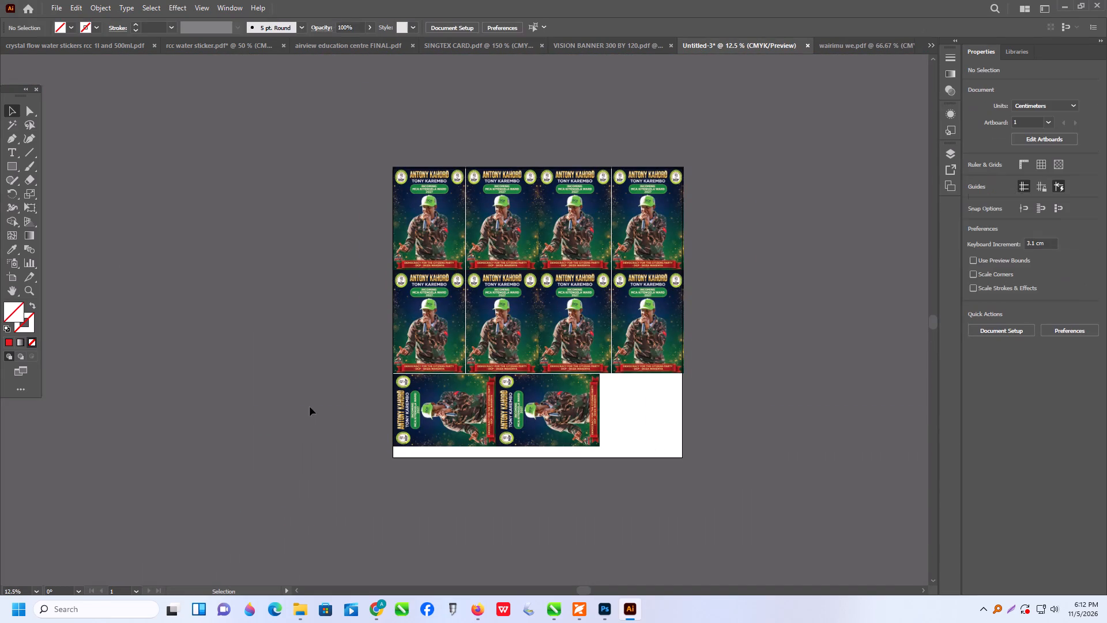
Group the two rotated posters in the bottom row.
{"action": "left_click_drag", "start_coordinate": [310, 406], "coordinate": [714, 487]}
{"action": "key", "text": "ctrl+g"}
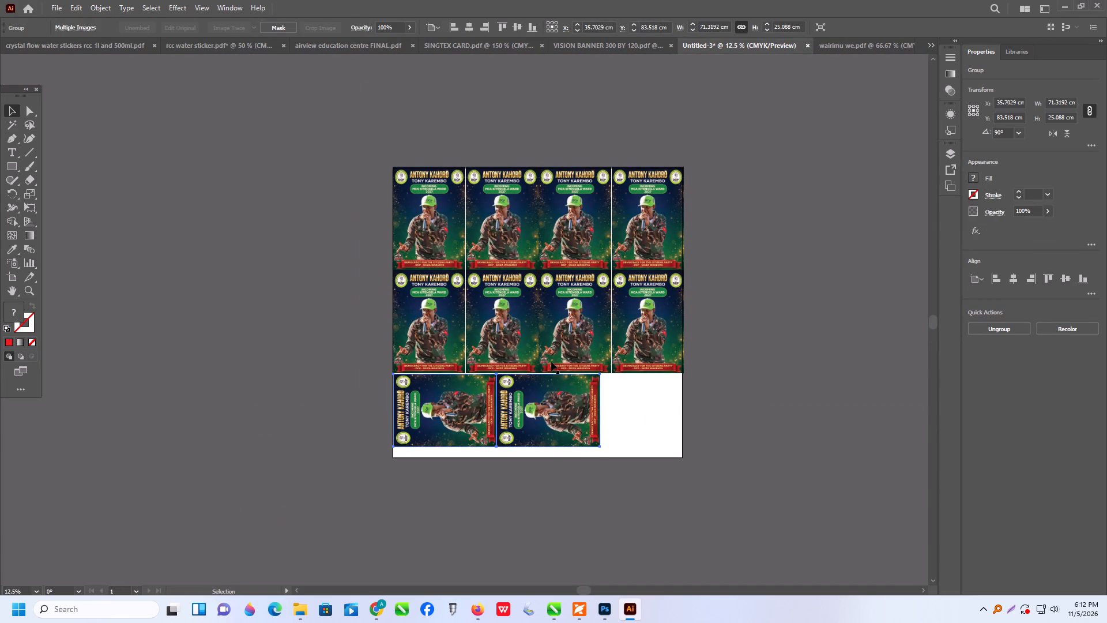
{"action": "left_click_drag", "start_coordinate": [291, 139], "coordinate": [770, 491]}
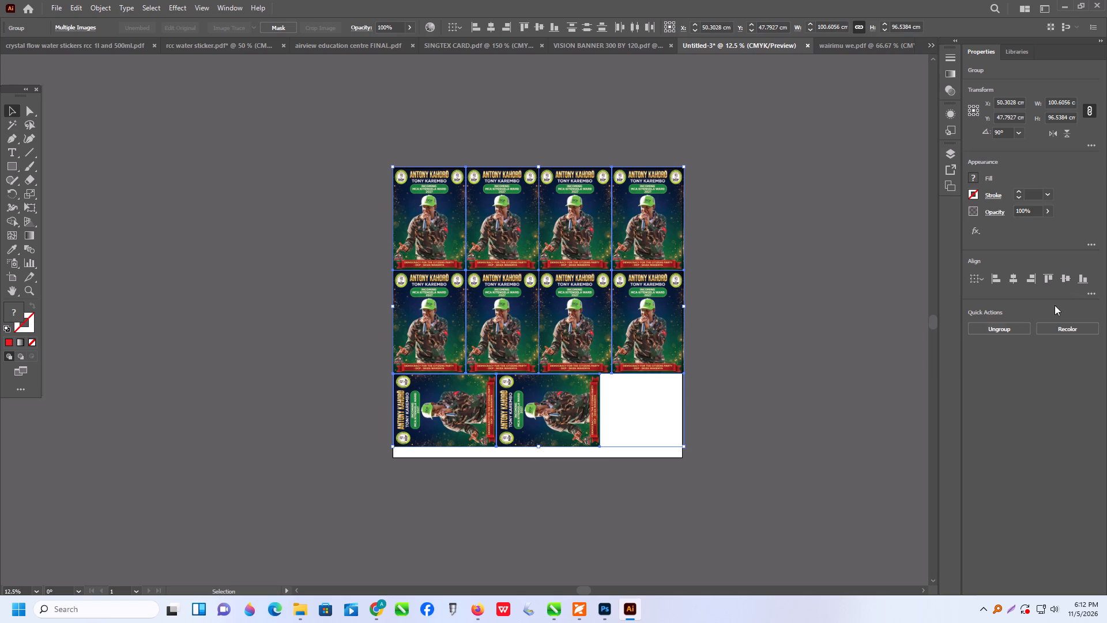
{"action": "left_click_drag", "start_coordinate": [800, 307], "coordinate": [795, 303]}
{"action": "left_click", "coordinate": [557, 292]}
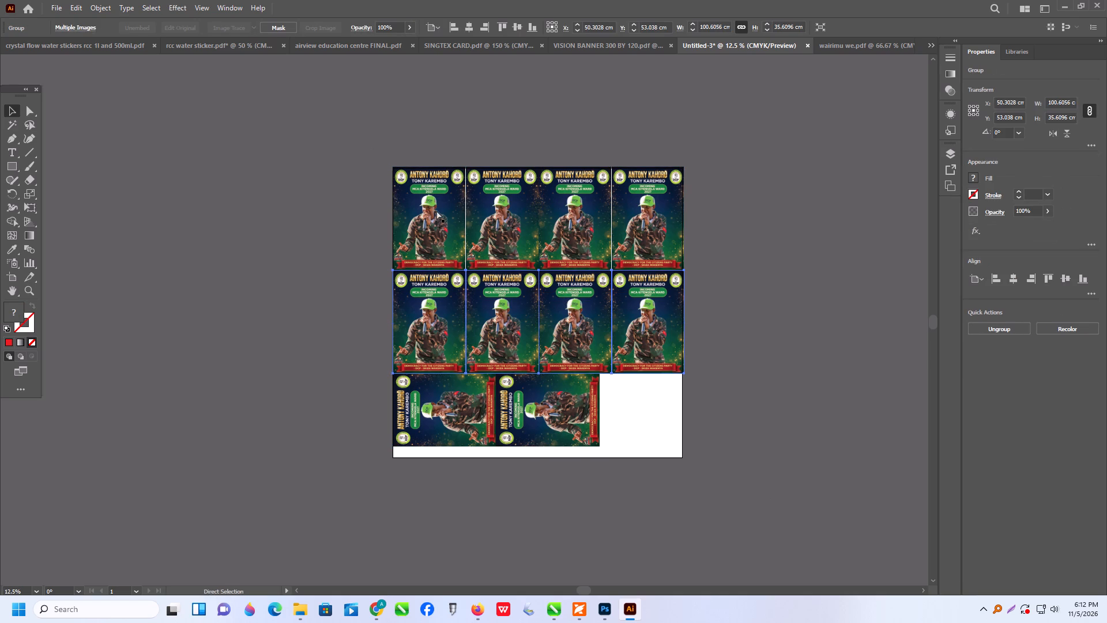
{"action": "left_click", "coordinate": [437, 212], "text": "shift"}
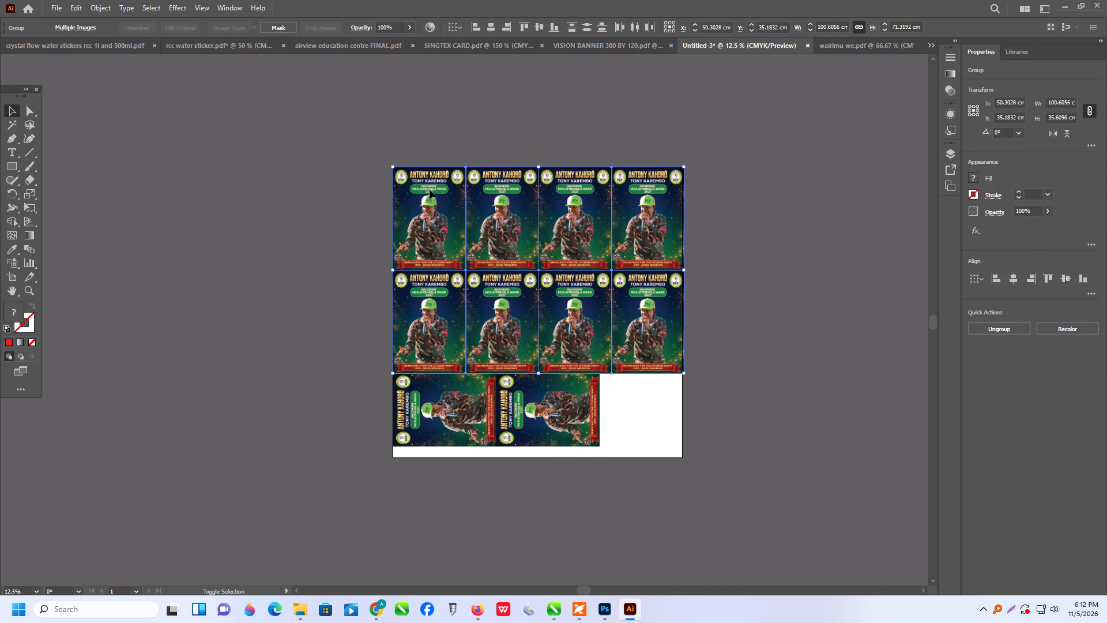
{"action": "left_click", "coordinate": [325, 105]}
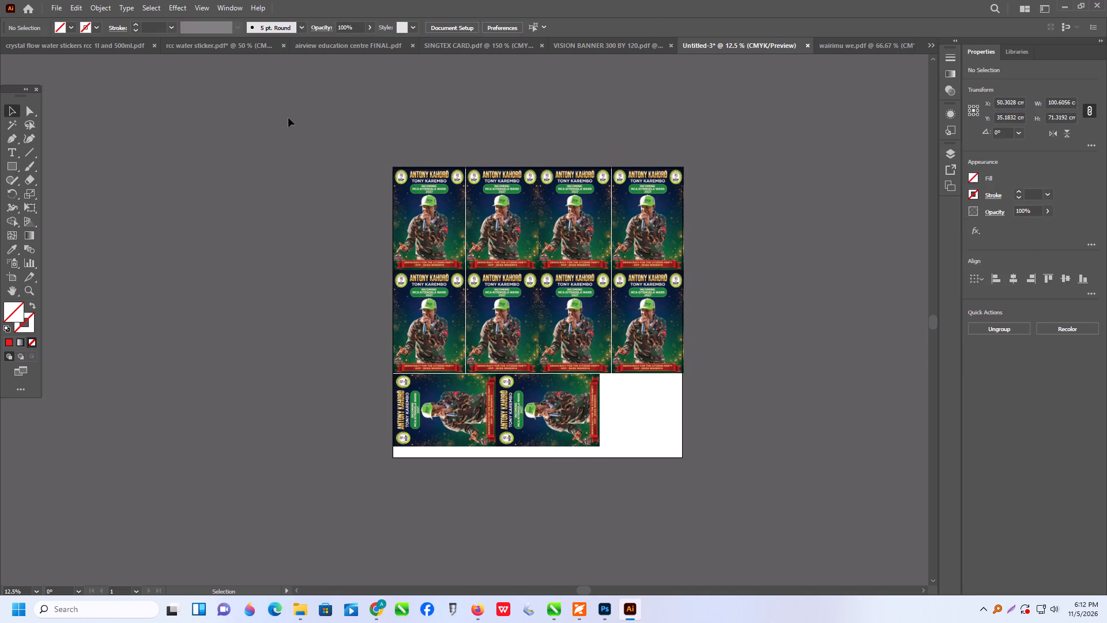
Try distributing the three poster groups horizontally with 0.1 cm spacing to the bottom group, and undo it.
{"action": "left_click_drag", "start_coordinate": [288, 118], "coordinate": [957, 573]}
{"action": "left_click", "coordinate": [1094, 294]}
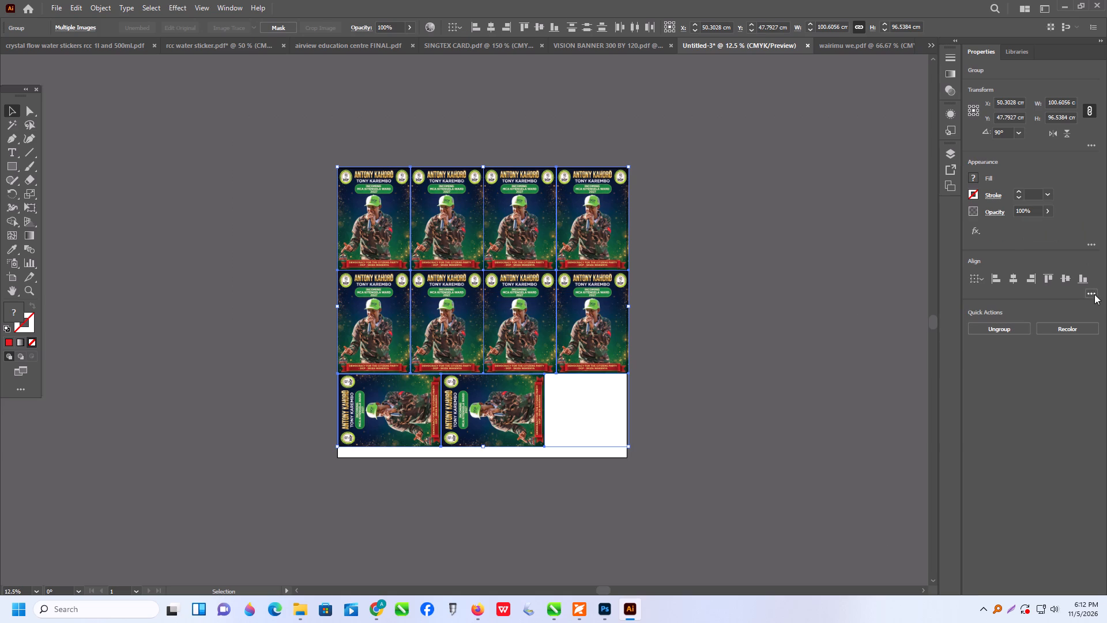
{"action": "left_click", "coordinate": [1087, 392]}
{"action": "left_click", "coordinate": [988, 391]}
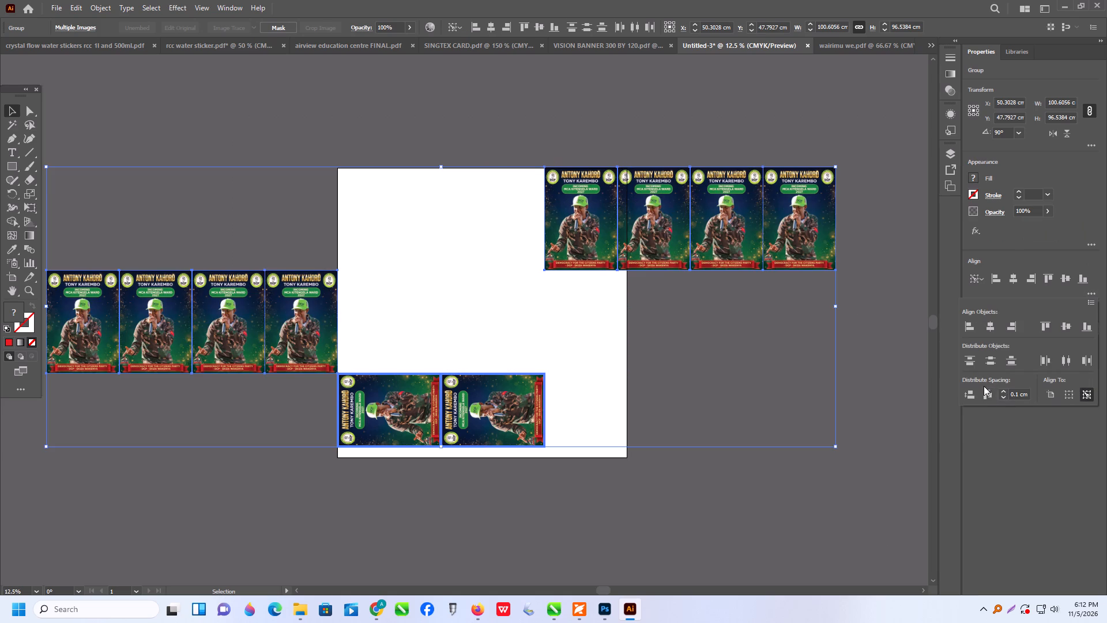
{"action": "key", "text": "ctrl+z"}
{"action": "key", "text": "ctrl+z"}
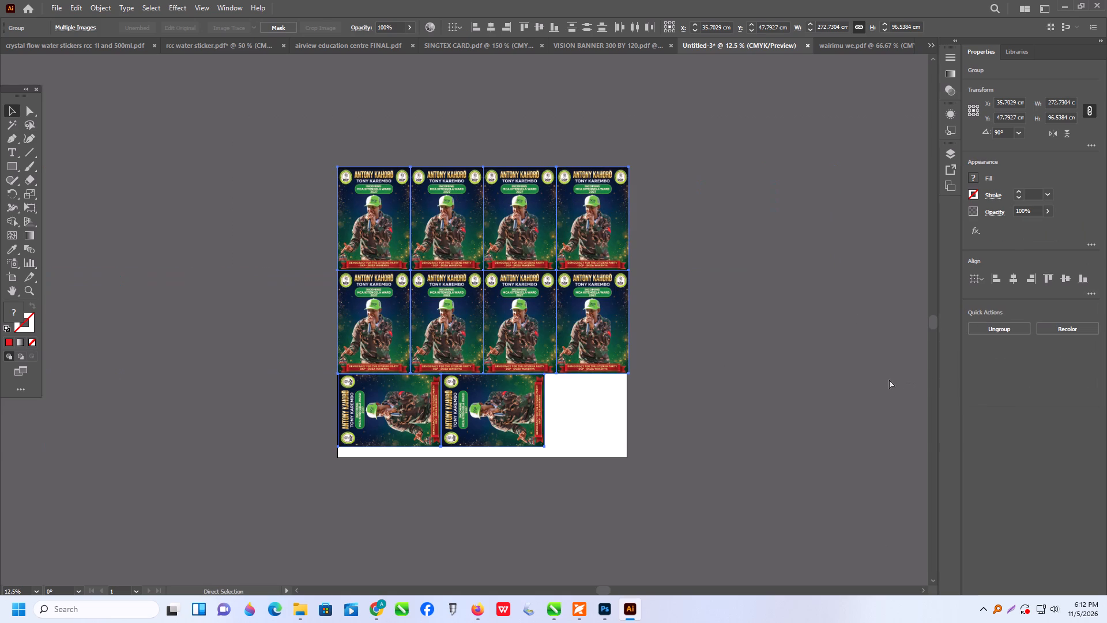
Distribute the three poster groups vertically with 0.1 cm spacing, using the rotated bottom group as the key object.
{"action": "left_click", "coordinate": [1090, 291]}
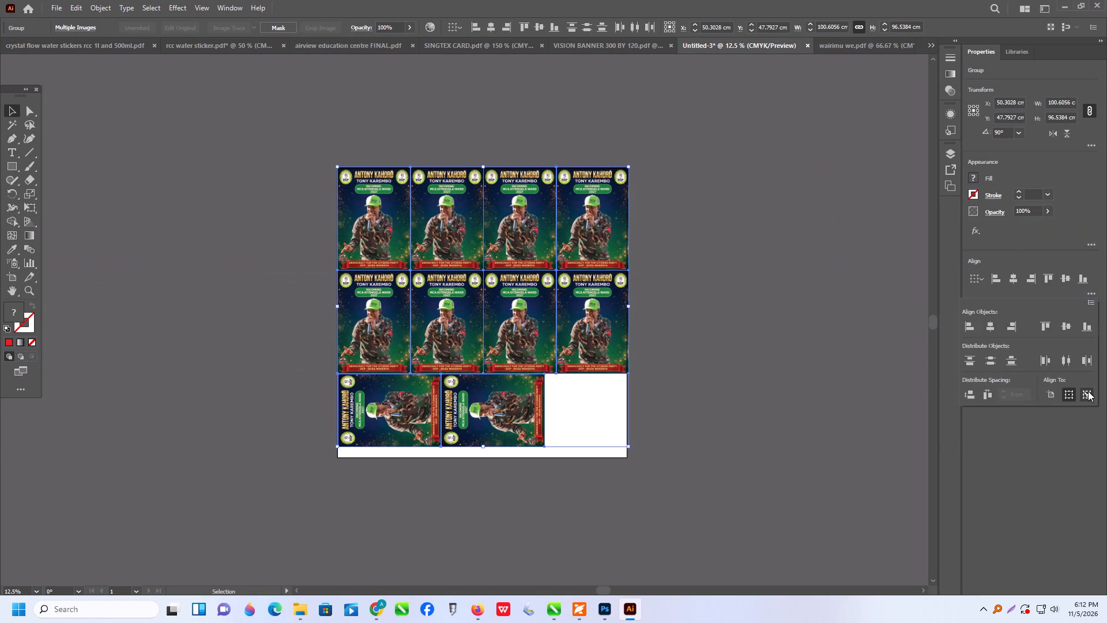
{"action": "left_click", "coordinate": [1088, 391]}
{"action": "left_click", "coordinate": [973, 395]}
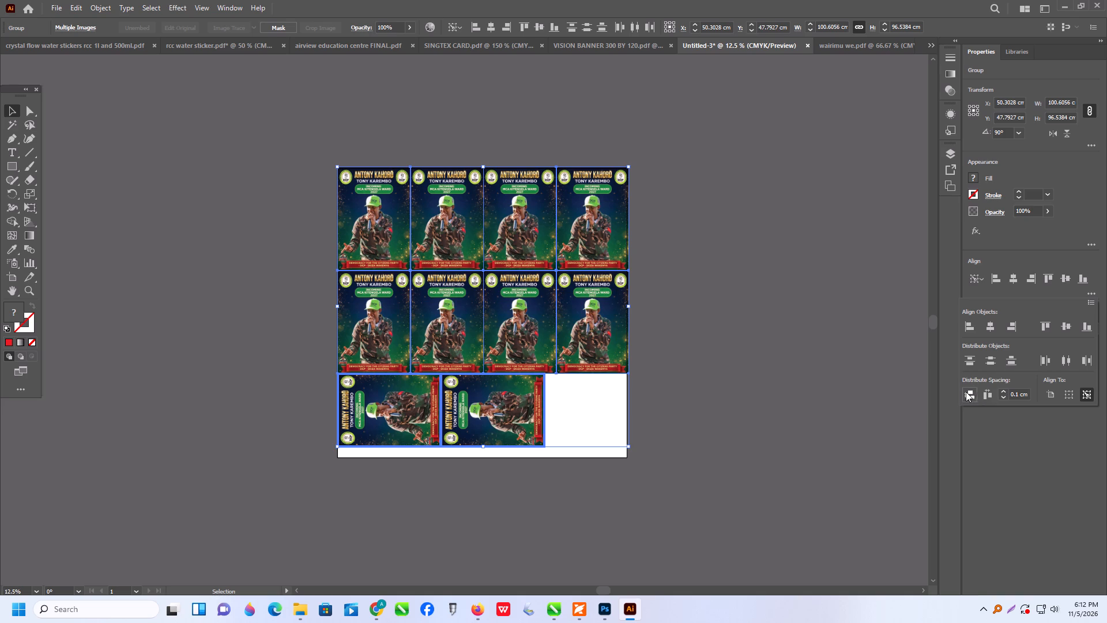
{"action": "left_click", "coordinate": [769, 334]}
{"action": "left_click", "coordinate": [784, 344]}
{"action": "left_click", "coordinate": [725, 332]}
{"action": "scroll", "coordinate": [658, 340], "scroll_direction": "up", "scroll_amount": 5, "text": "alt"}
{"action": "scroll", "coordinate": [412, 423], "scroll_direction": "down", "scroll_amount": 6, "text": "alt"}
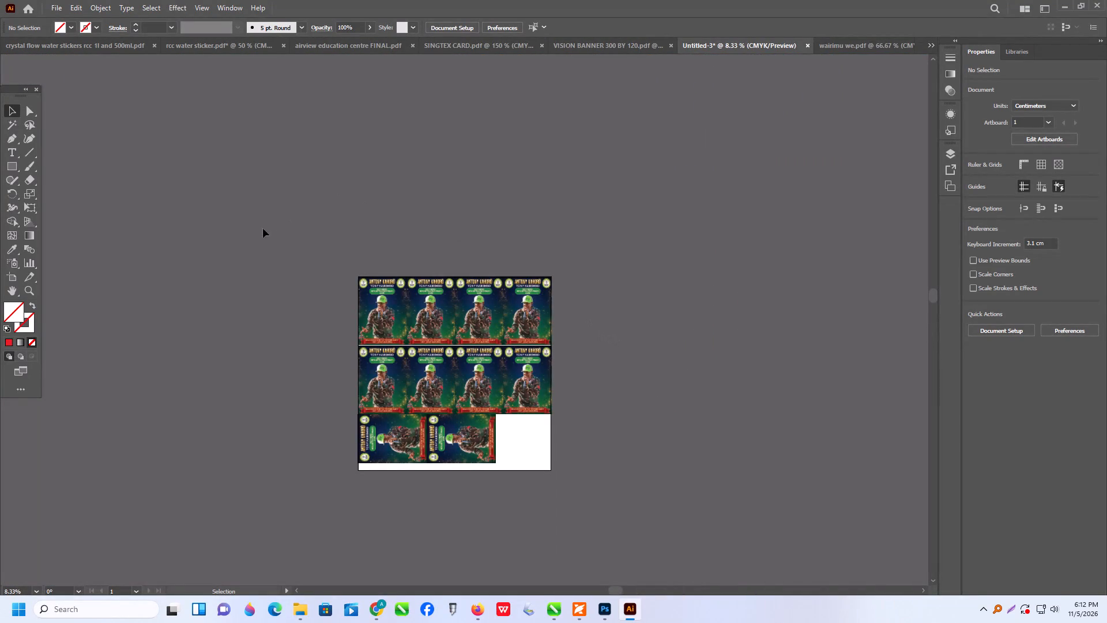
Scale all three poster groups up together from their top-left corner to about 101.1 by 97 cm.
{"action": "left_click", "coordinate": [263, 228]}
{"action": "left_click_drag", "start_coordinate": [196, 213], "coordinate": [605, 521]}
{"action": "scroll", "coordinate": [561, 470], "scroll_direction": "up", "scroll_amount": 2, "text": "alt"}
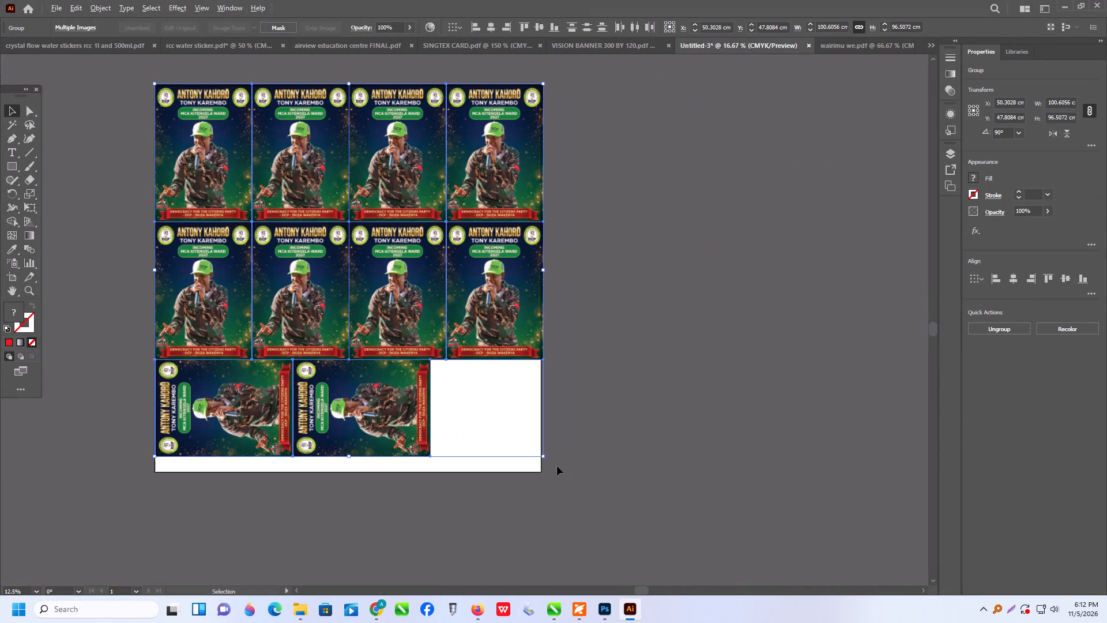
{"action": "left_click", "coordinate": [543, 455], "text": "shift"}
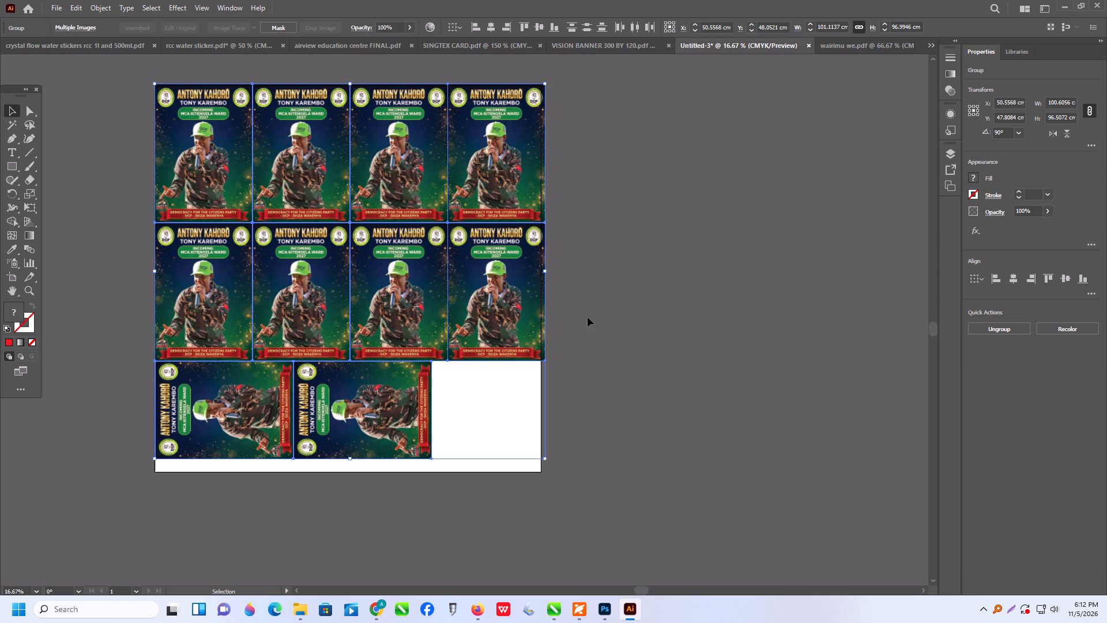
Fit the artboard to the selected poster layout.
{"action": "left_click", "coordinate": [104, 8]}
{"action": "left_click", "coordinate": [147, 469]}
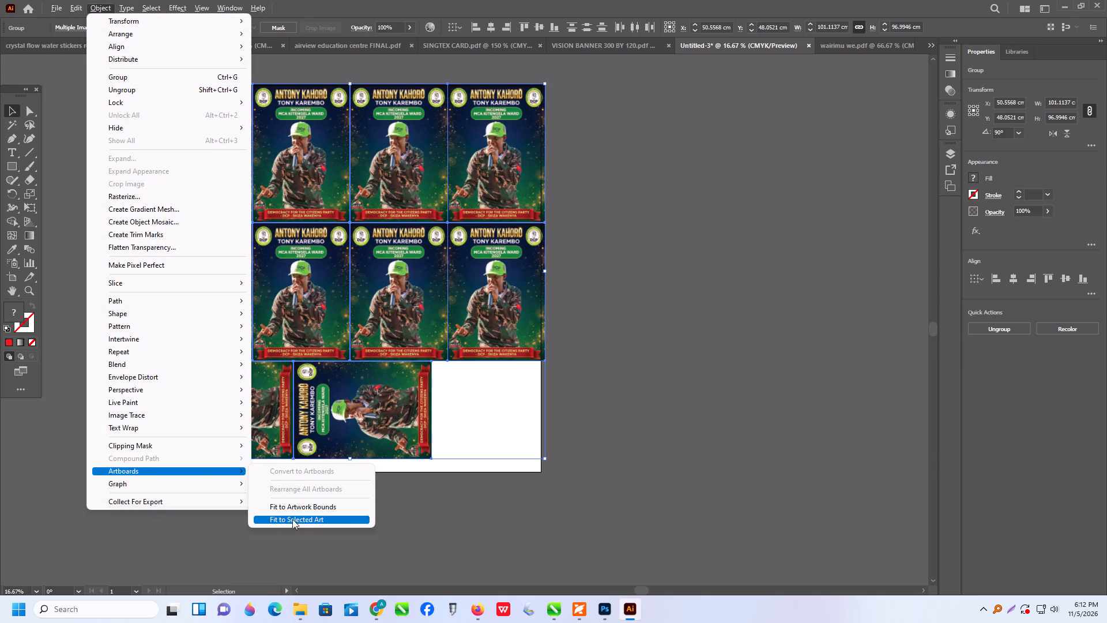
{"action": "left_click", "coordinate": [293, 521]}
{"action": "left_click", "coordinate": [348, 510]}
Start an export of the whole poster layout and name the file "karembo sticker 101 by 97-alex(8pcs)".
{"action": "scroll", "coordinate": [340, 484], "scroll_direction": "down", "scroll_amount": 3, "text": "alt"}
{"action": "left_click_drag", "start_coordinate": [257, 244], "coordinate": [702, 573]}
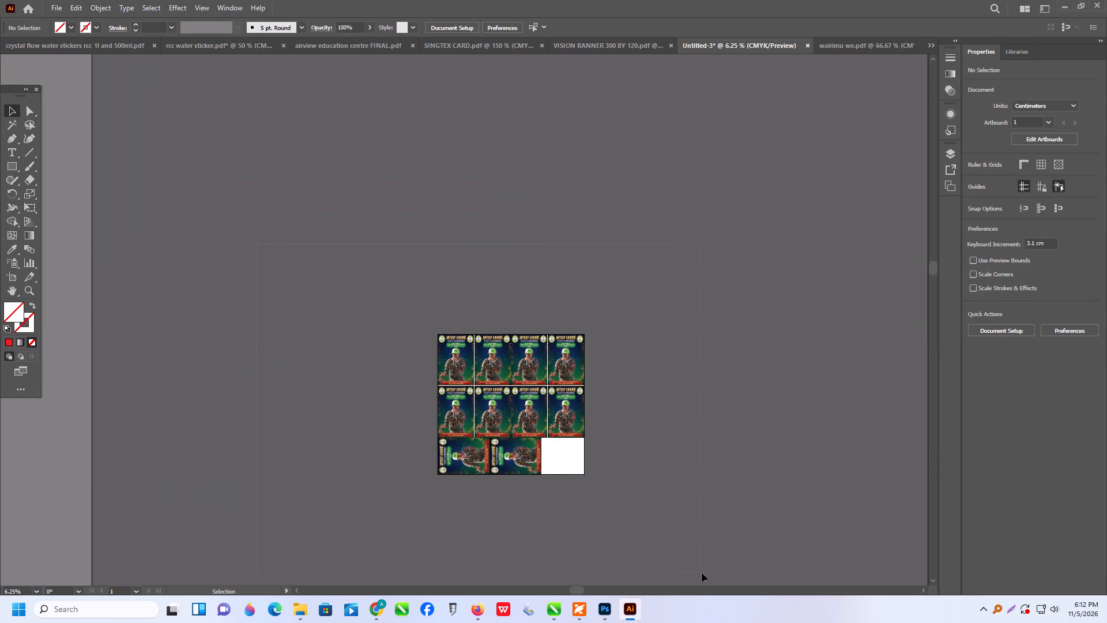
{"action": "left_click_drag", "start_coordinate": [702, 573], "coordinate": [702, 573]}
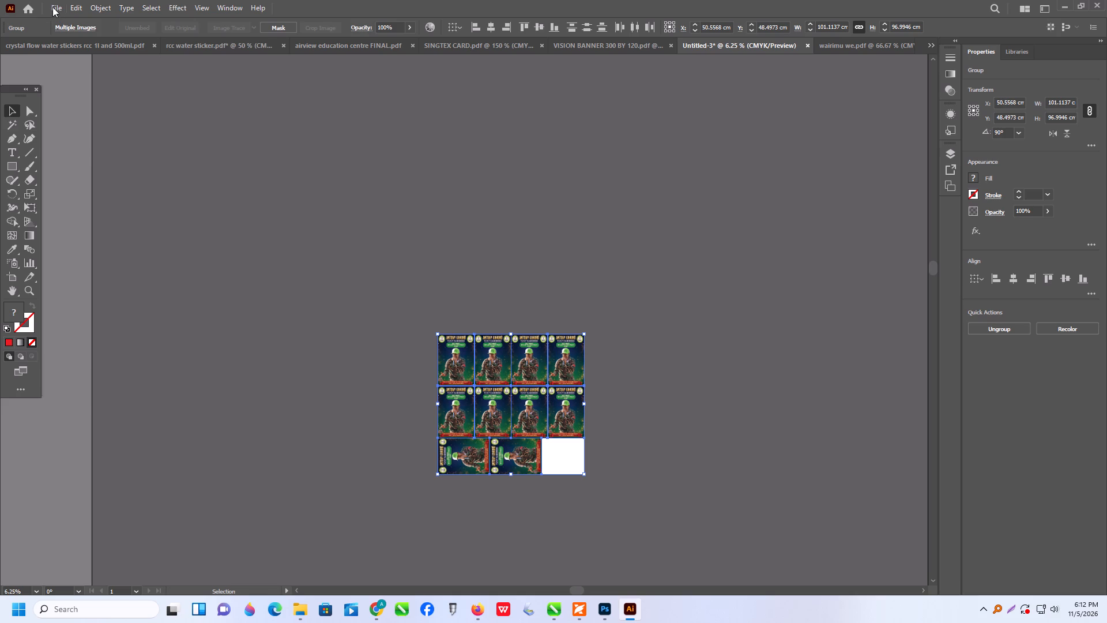
{"action": "left_click", "coordinate": [52, 7]}
{"action": "left_click", "coordinate": [112, 258]}
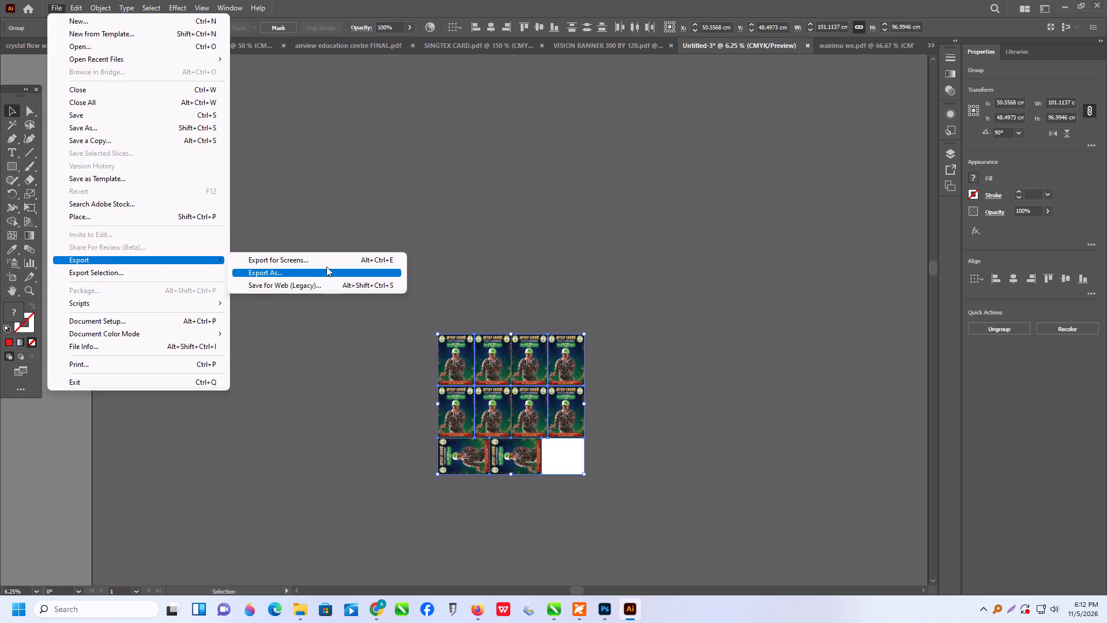
{"action": "left_click", "coordinate": [312, 269]}
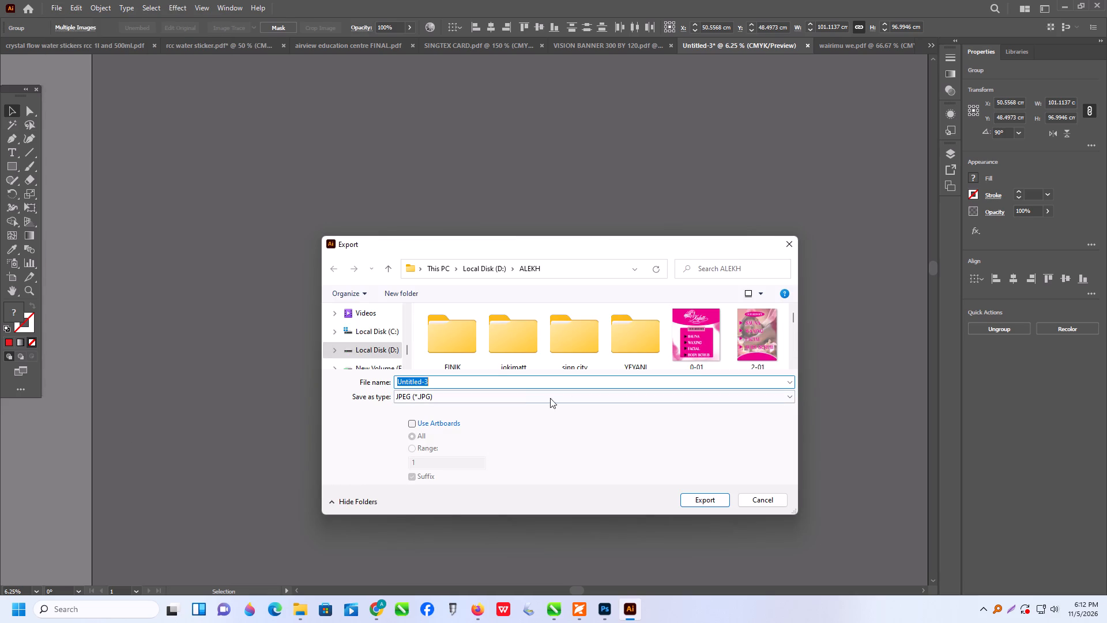
{"action": "type", "text": "karembo stio"}
{"action": "key", "text": "BackSpace"}
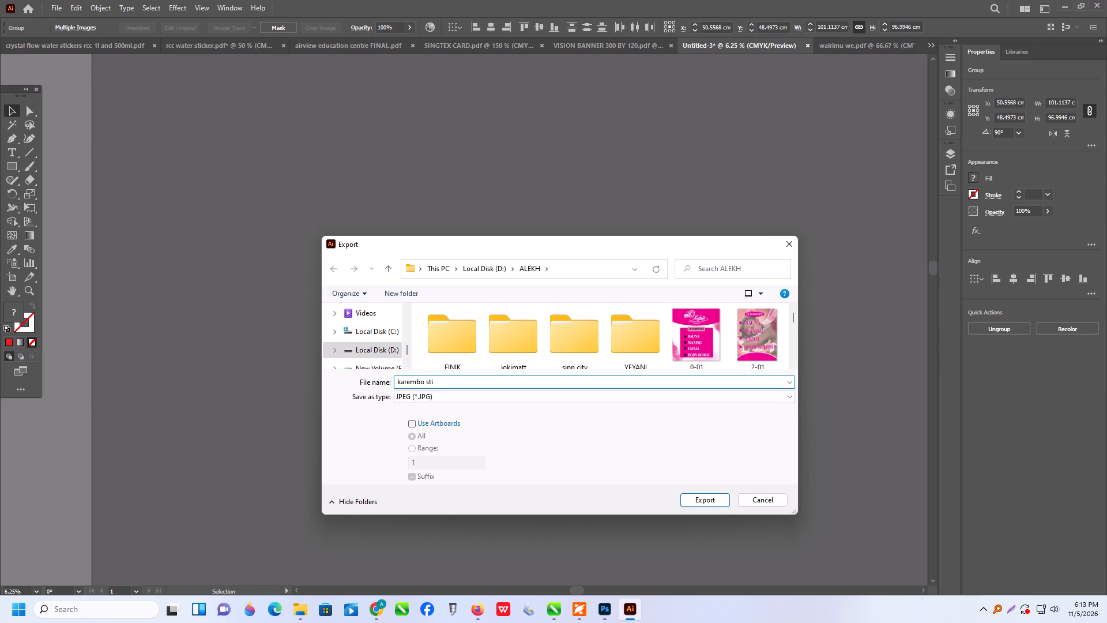
{"action": "type", "text": "cker"}
{"action": "key", "text": "space"}
{"action": "type", "text": "101 by"}
{"action": "key", "text": "space"}
{"action": "type", "text": "97"}
{"action": "type", "text": "-alex"}
{"action": "key", "text": "shift+parenleft"}
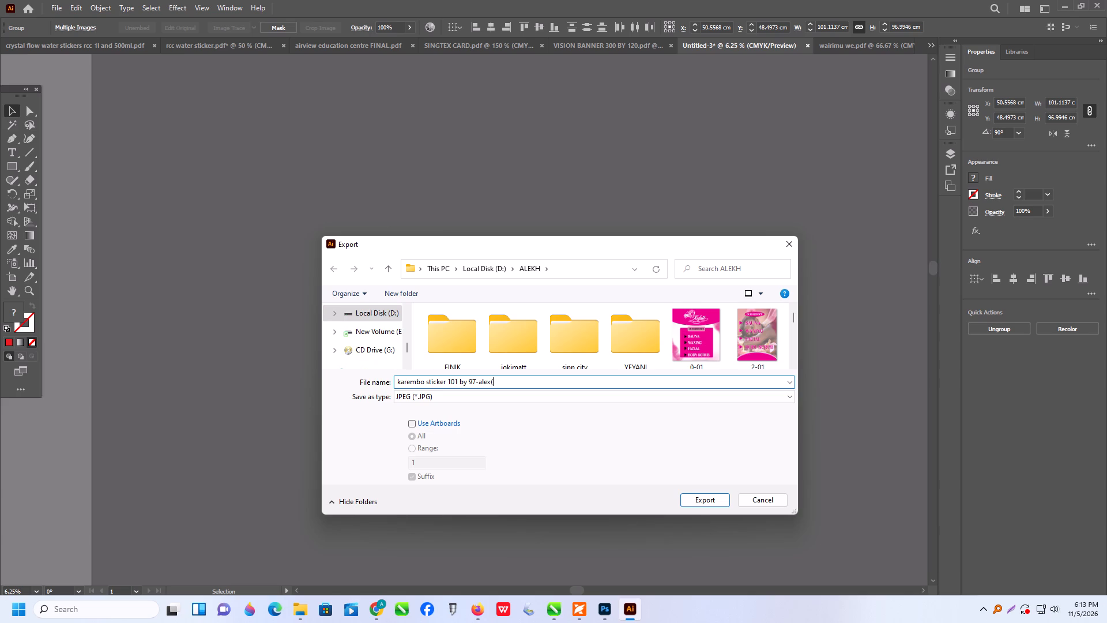
{"action": "type", "text": "8pcs"}
{"action": "key", "text": "shift+parenright"}
Set the export to use artboards and save as TIFF (*.TIF).
{"action": "left_click", "coordinate": [412, 425]}
{"action": "left_click", "coordinate": [479, 403]}
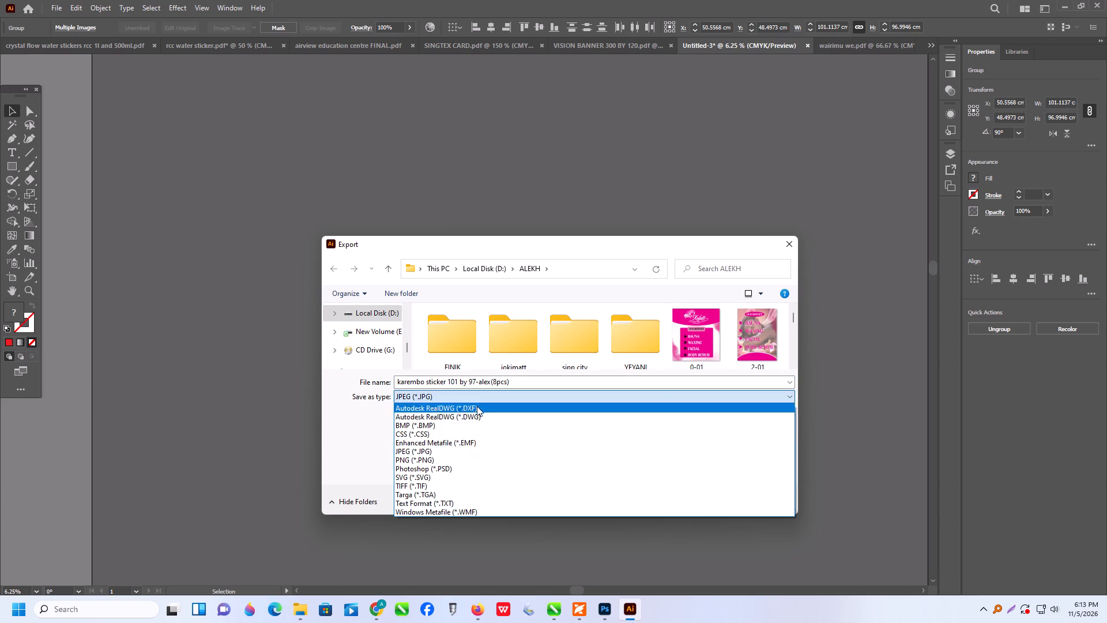
{"action": "left_click", "coordinate": [428, 485]}
Choose the 5.11.2026 folder inside largeformat on the LARGEFORMAT network computer as the export destination.
{"action": "scroll", "coordinate": [338, 347], "scroll_direction": "down", "scroll_amount": 2}
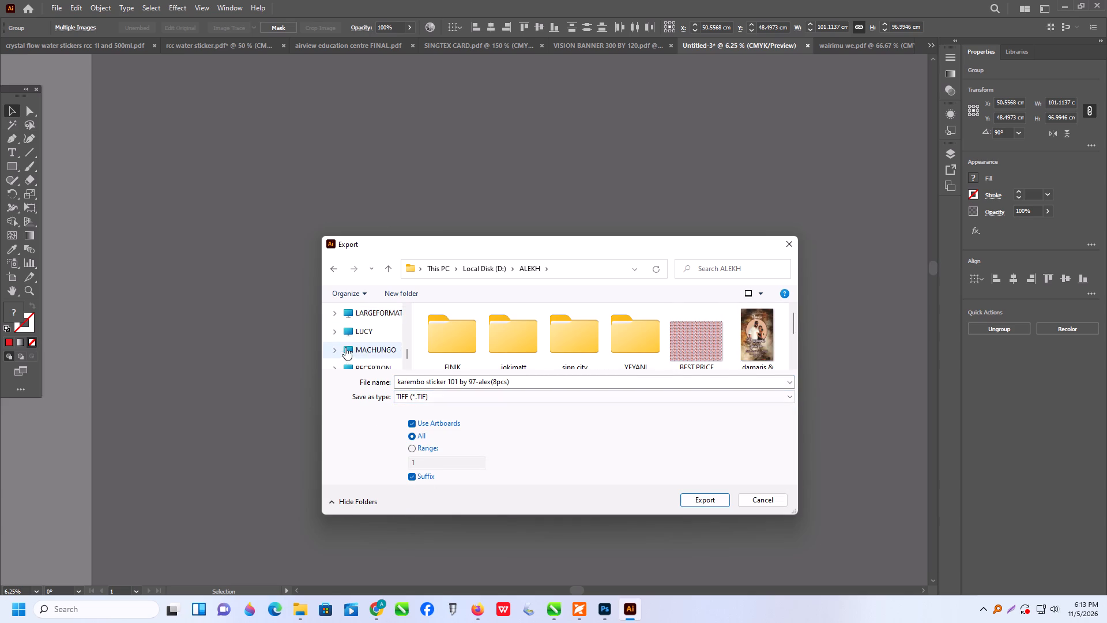
{"action": "double_click", "coordinate": [380, 320]}
{"action": "double_click", "coordinate": [479, 358]}
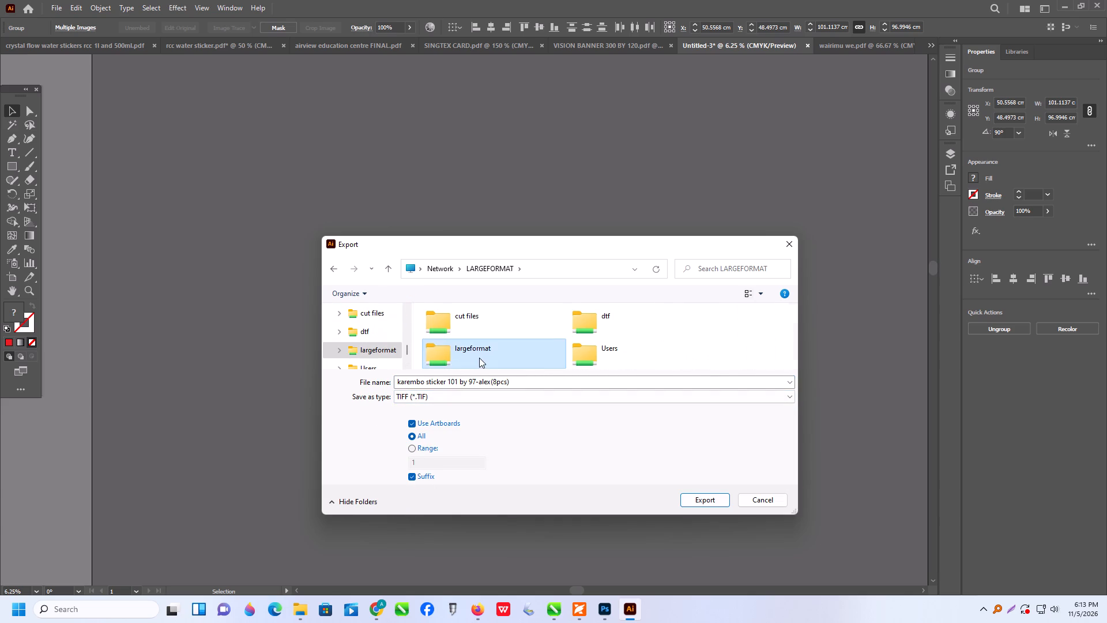
{"action": "left_click", "coordinate": [469, 329]}
{"action": "double_click", "coordinate": [469, 329]}
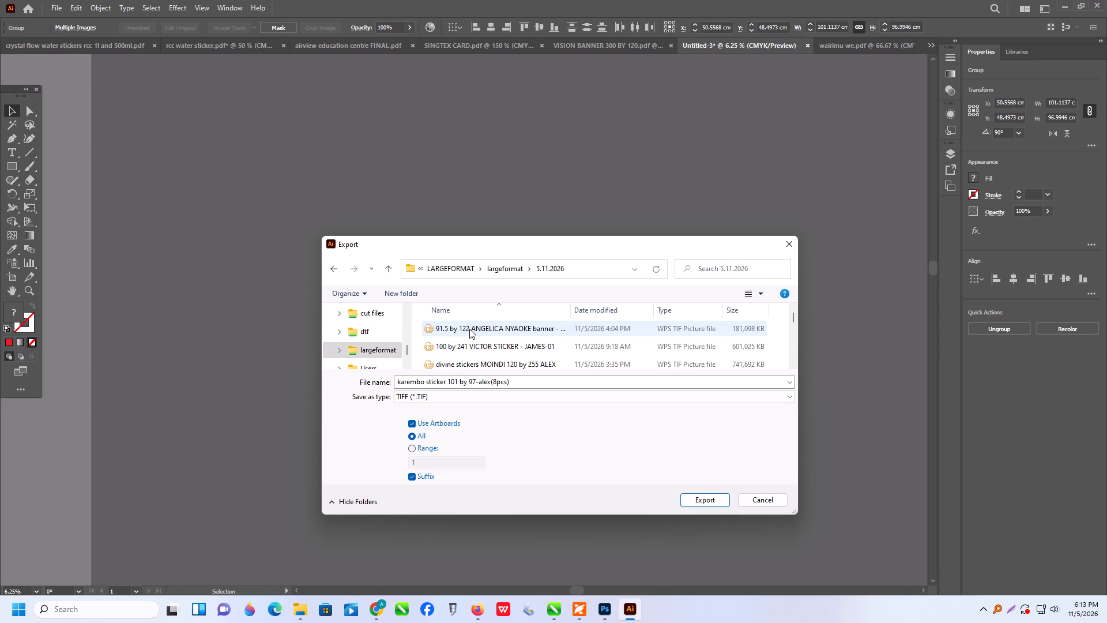
Export the TIFF with the CMYK color model, Medium (150 ppi) resolution and embedded ICC profile.
{"action": "left_click", "coordinate": [699, 495]}
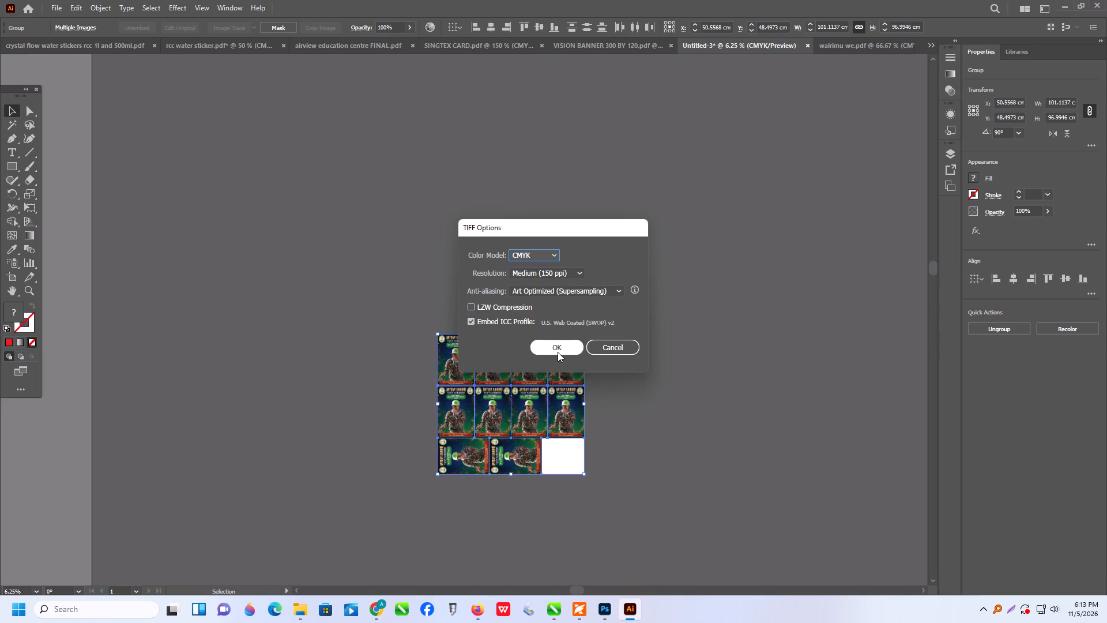
{"action": "left_click", "coordinate": [558, 351]}
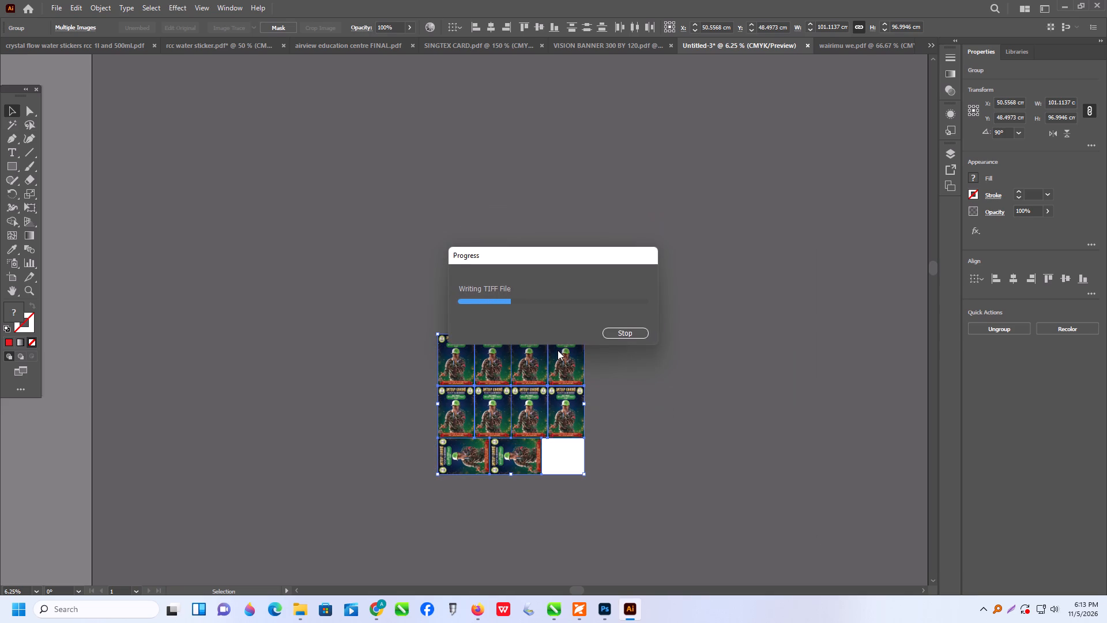
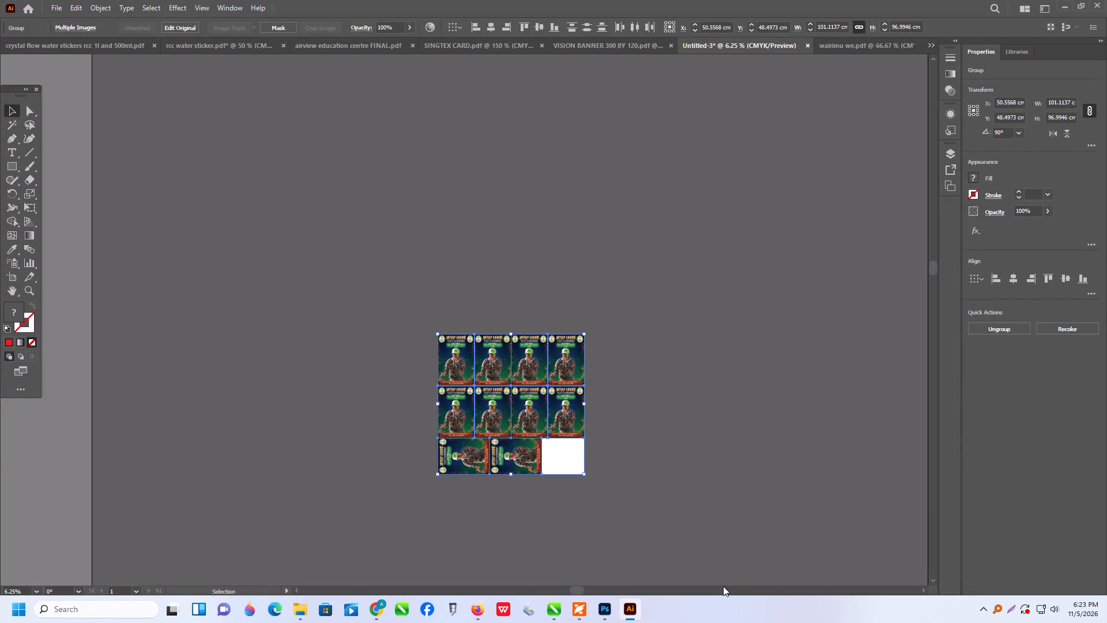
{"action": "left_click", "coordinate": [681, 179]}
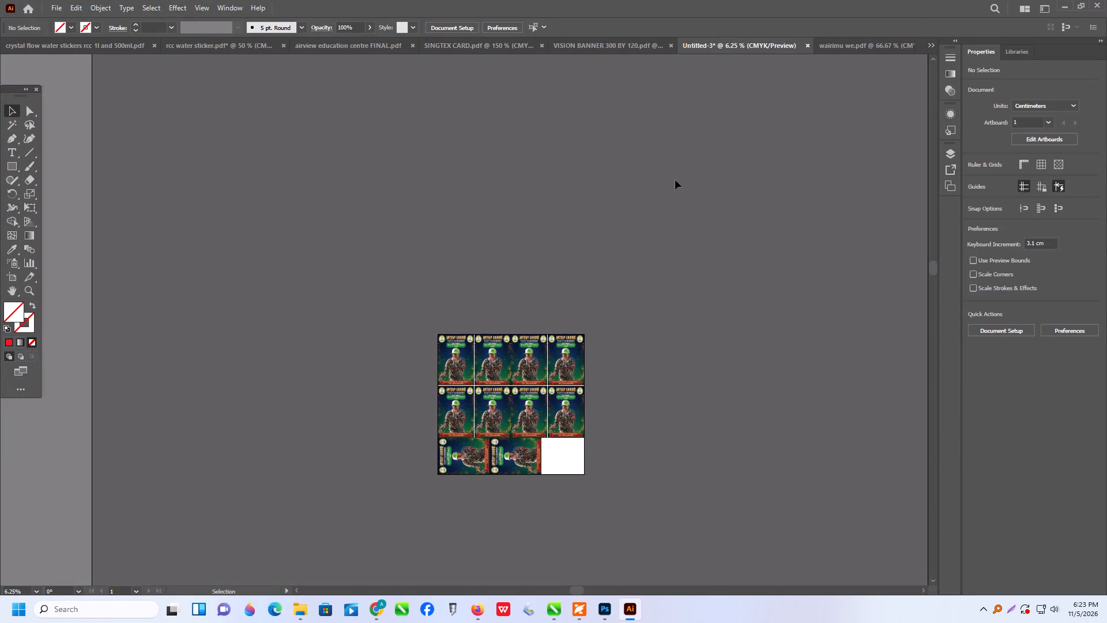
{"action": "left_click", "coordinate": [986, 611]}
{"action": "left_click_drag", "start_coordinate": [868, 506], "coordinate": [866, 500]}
Examine the ten-poster sheet up close, checking the poster artwork and the gaps between the rows and columns.
{"action": "scroll", "coordinate": [593, 118], "scroll_direction": "down", "scroll_amount": 3}
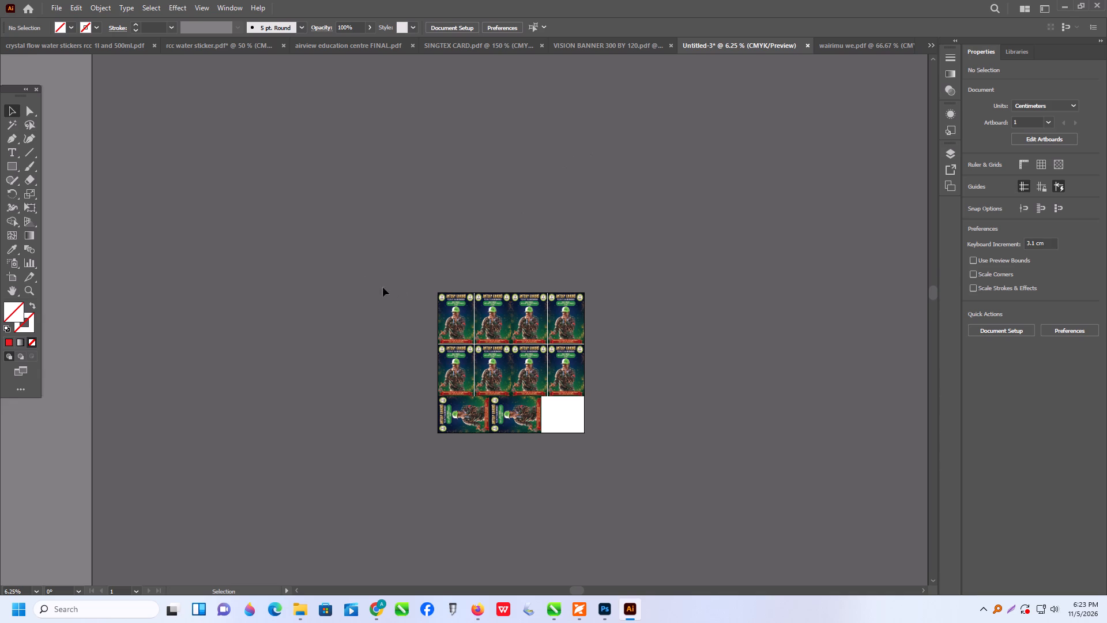
{"action": "left_click", "coordinate": [359, 275]}
{"action": "scroll", "coordinate": [365, 258], "scroll_direction": "down", "scroll_amount": 2}
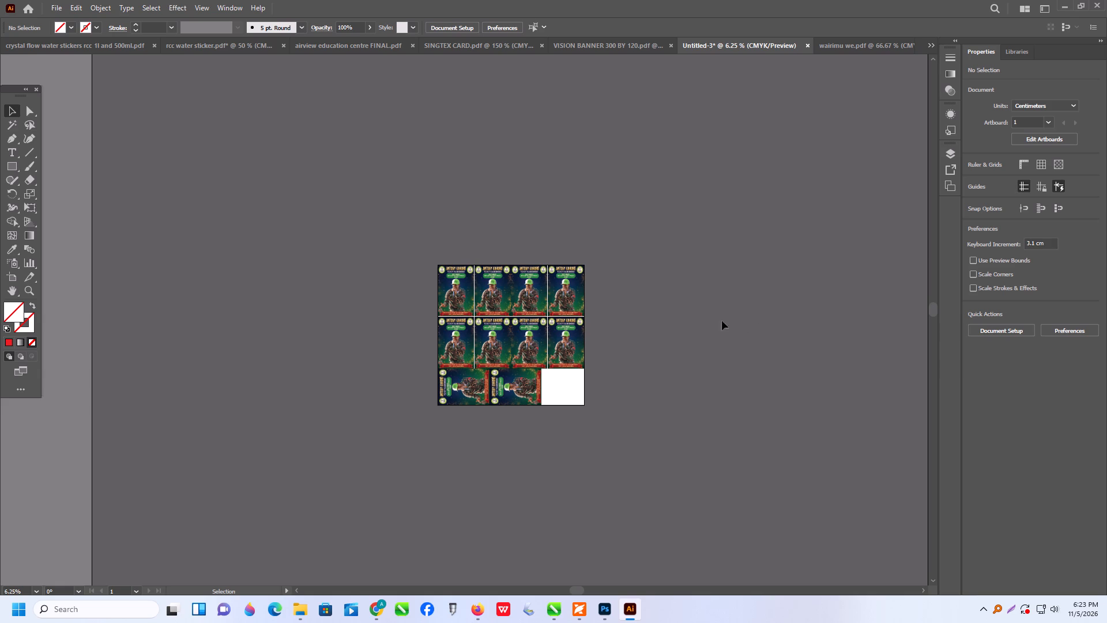
{"action": "scroll", "coordinate": [490, 312], "scroll_direction": "up", "scroll_amount": 6, "text": "alt"}
{"action": "scroll", "coordinate": [555, 327], "scroll_direction": "up", "scroll_amount": 1, "text": "alt"}
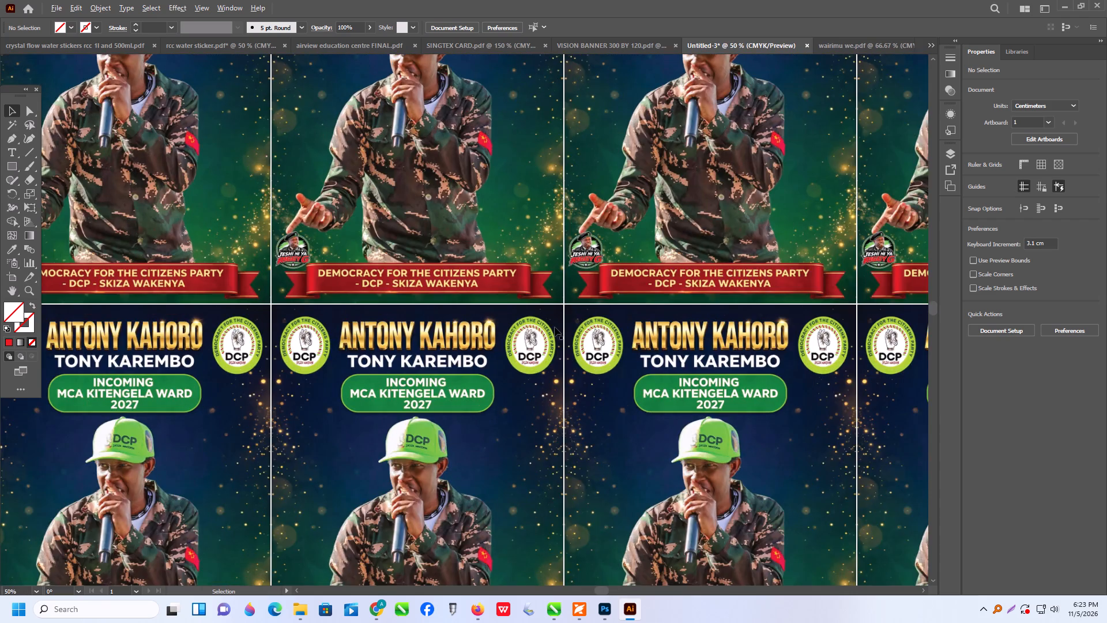
{"action": "scroll", "coordinate": [555, 327], "scroll_direction": "up", "scroll_amount": 1, "text": "alt"}
{"action": "scroll", "coordinate": [555, 327], "scroll_direction": "down", "scroll_amount": 4, "text": "alt"}
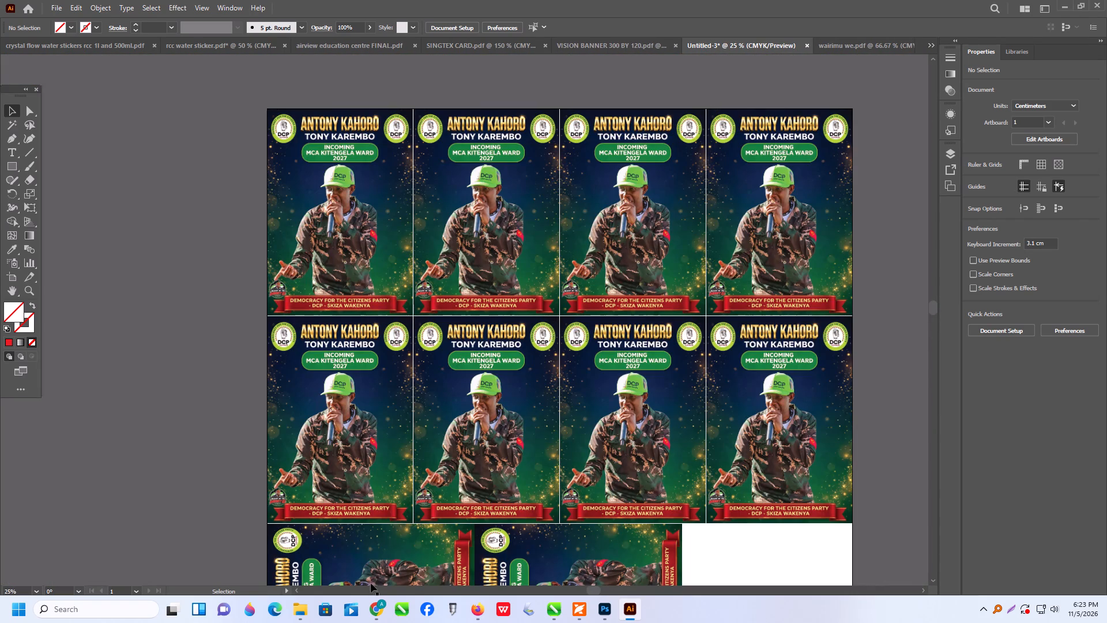
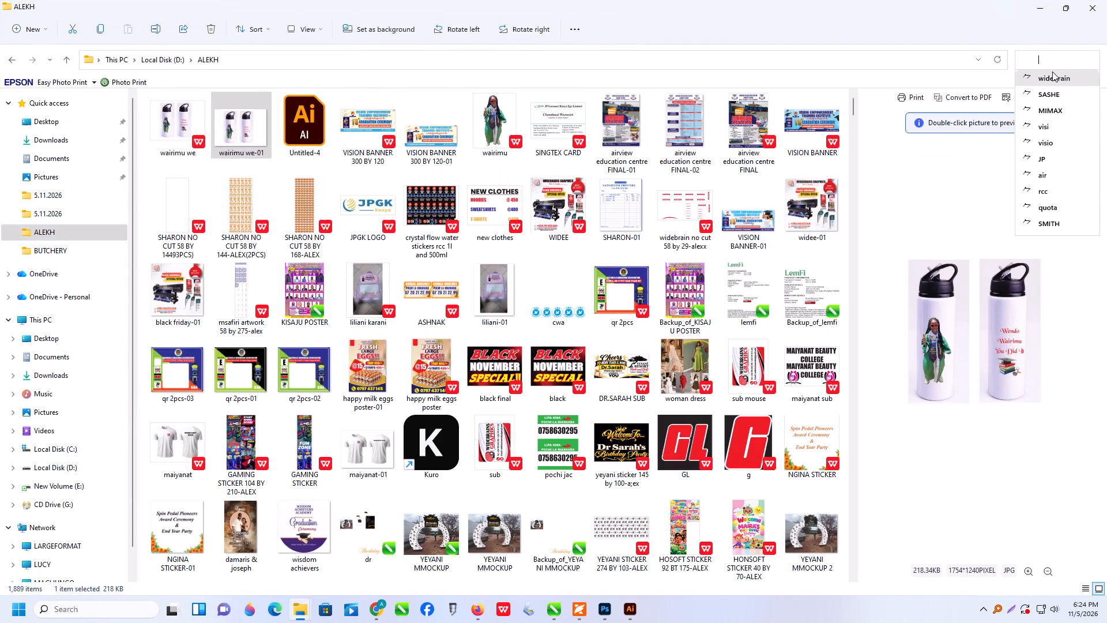
Search the ALEKH folder for "sisi" and, as a second query, for "sifuna".
{"action": "key", "text": "BackSpace"}
{"action": "type", "text": "sisi"}
{"action": "left_click", "coordinate": [1086, 57]}
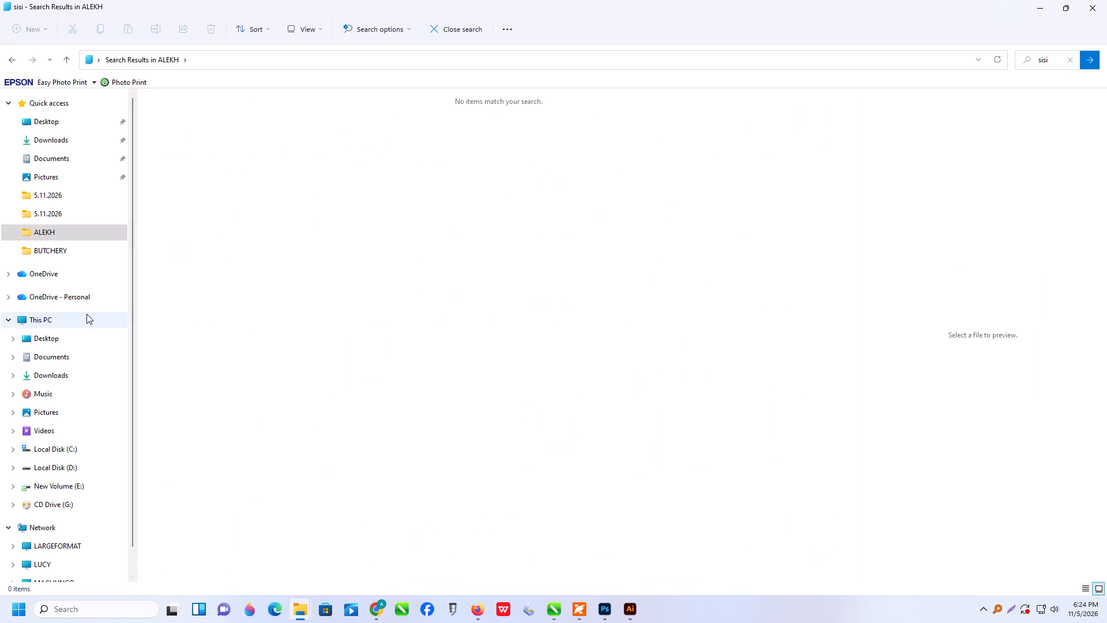
{"action": "left_click", "coordinate": [44, 233]}
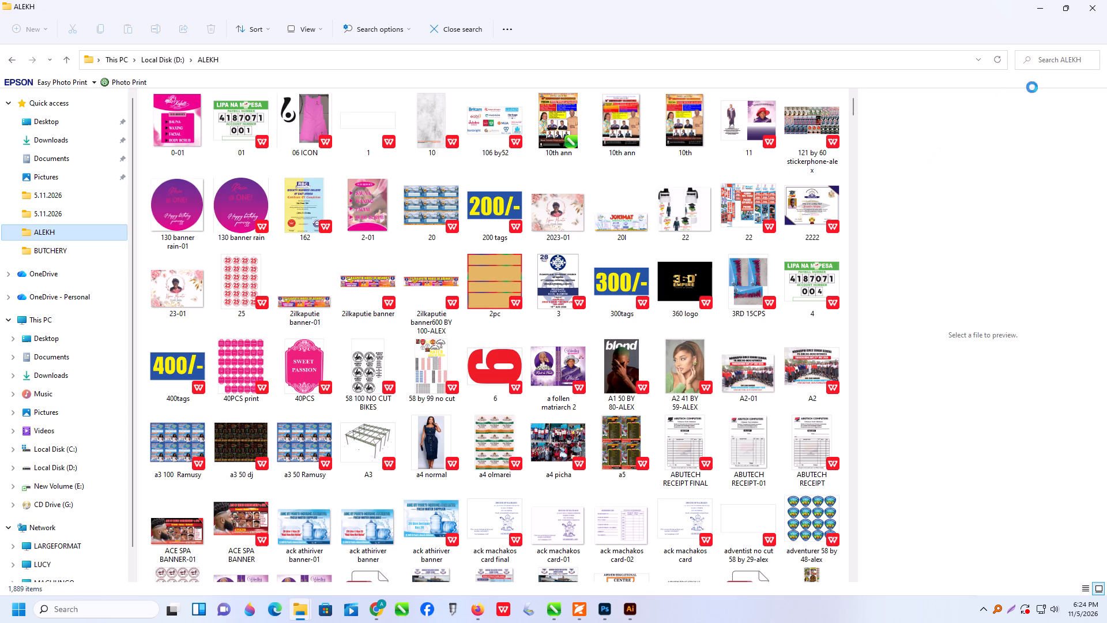
{"action": "left_click", "coordinate": [1052, 58]}
{"action": "triple_click", "coordinate": [1044, 61]}
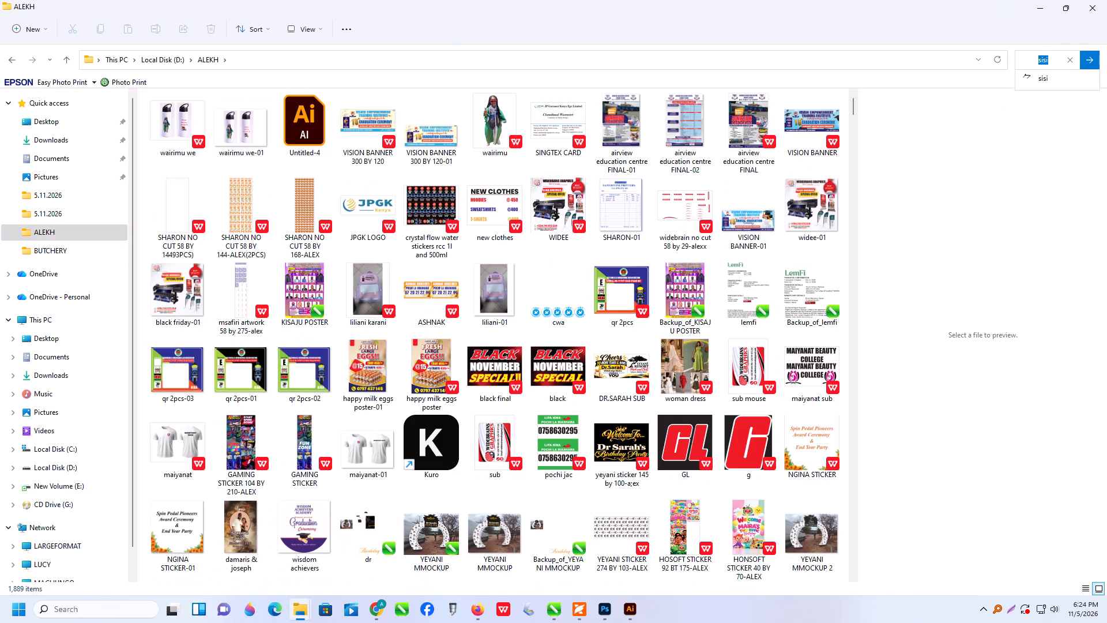
{"action": "type", "text": "sifuna"}
{"action": "left_click", "coordinate": [1087, 65]}
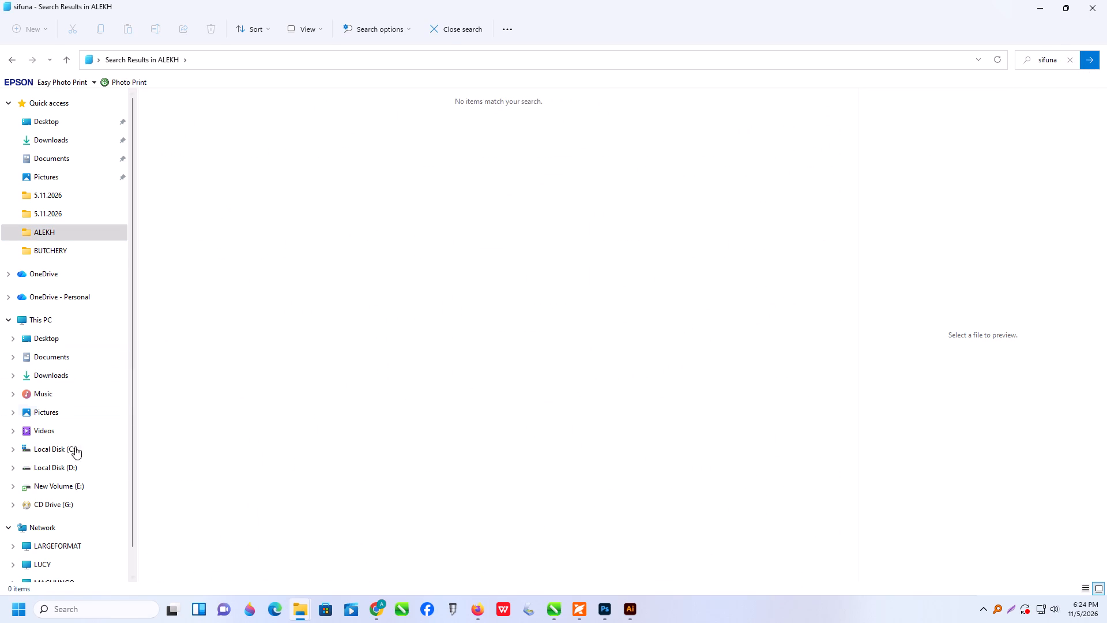
Search Local Disk (D:) and New Volume (E:) for "sifuna".
{"action": "left_click", "coordinate": [65, 467]}
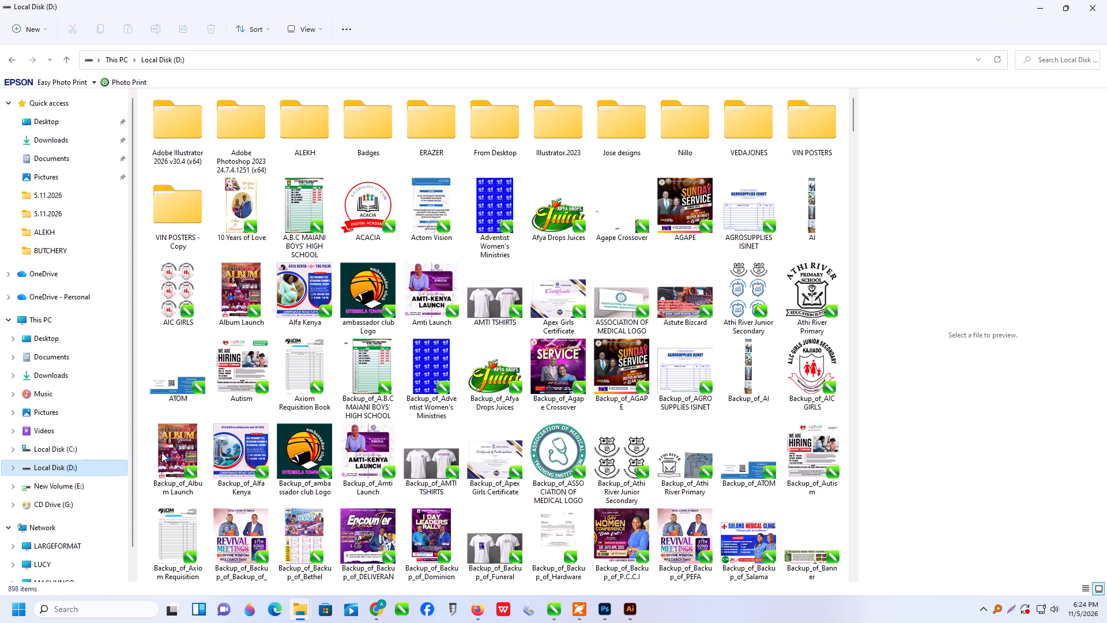
{"action": "left_click", "coordinate": [1042, 59]}
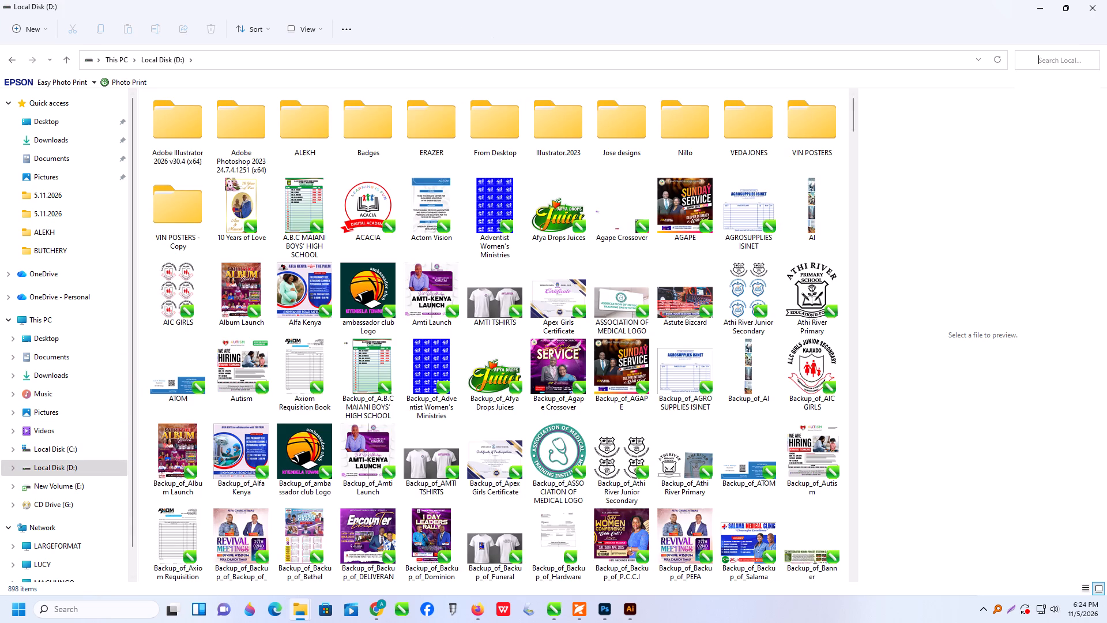
{"action": "left_click", "coordinate": [1050, 82]}
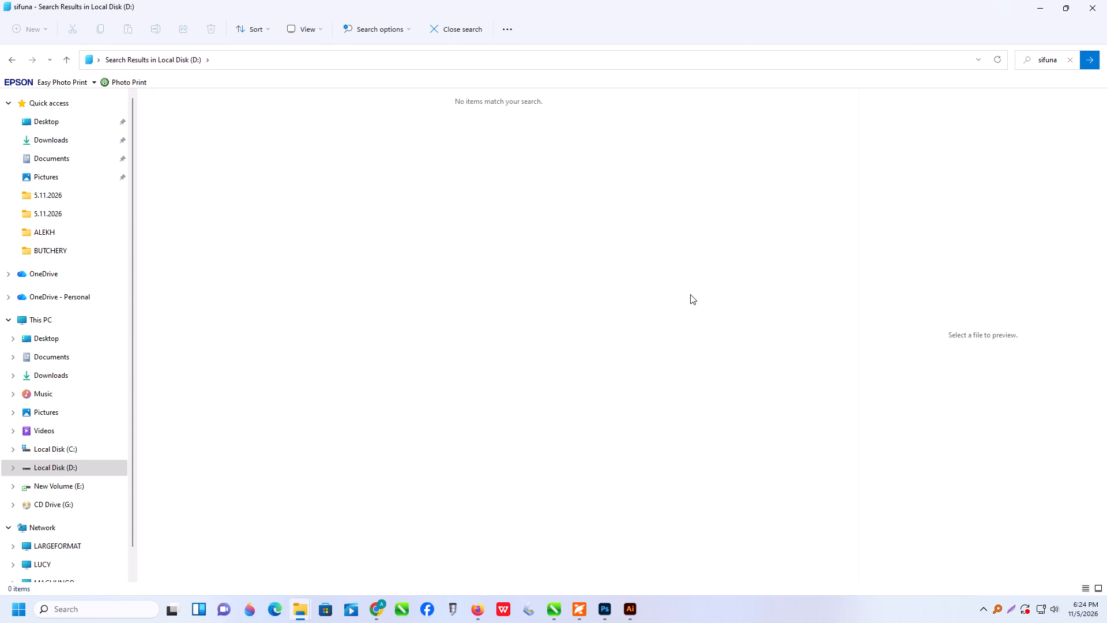
{"action": "left_click", "coordinate": [99, 493]}
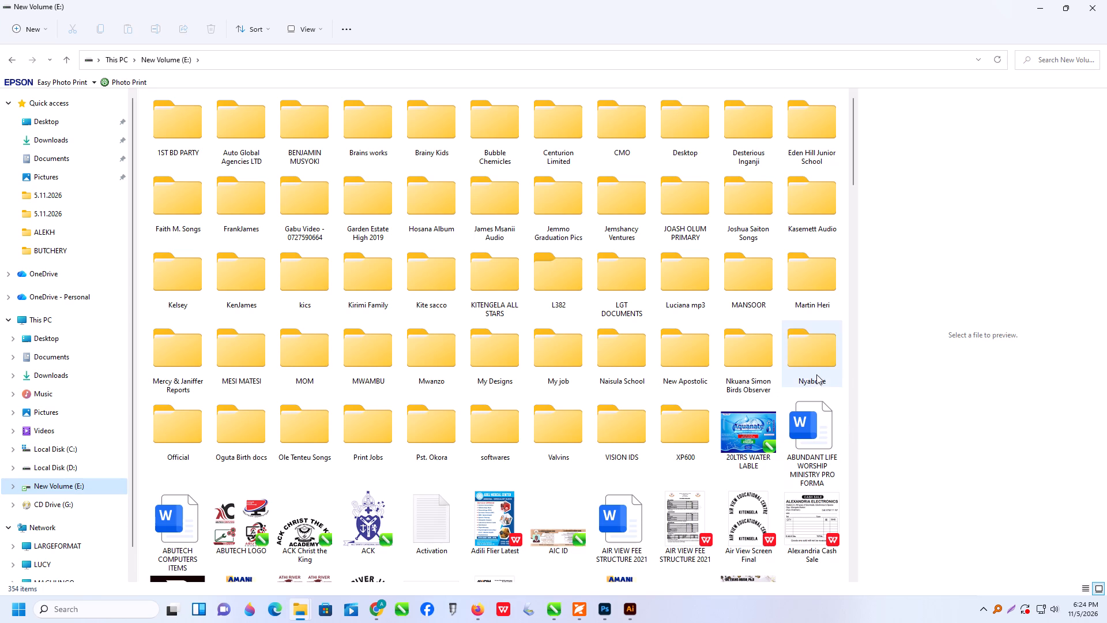
{"action": "left_click", "coordinate": [1046, 55]}
{"action": "left_click", "coordinate": [1049, 78]}
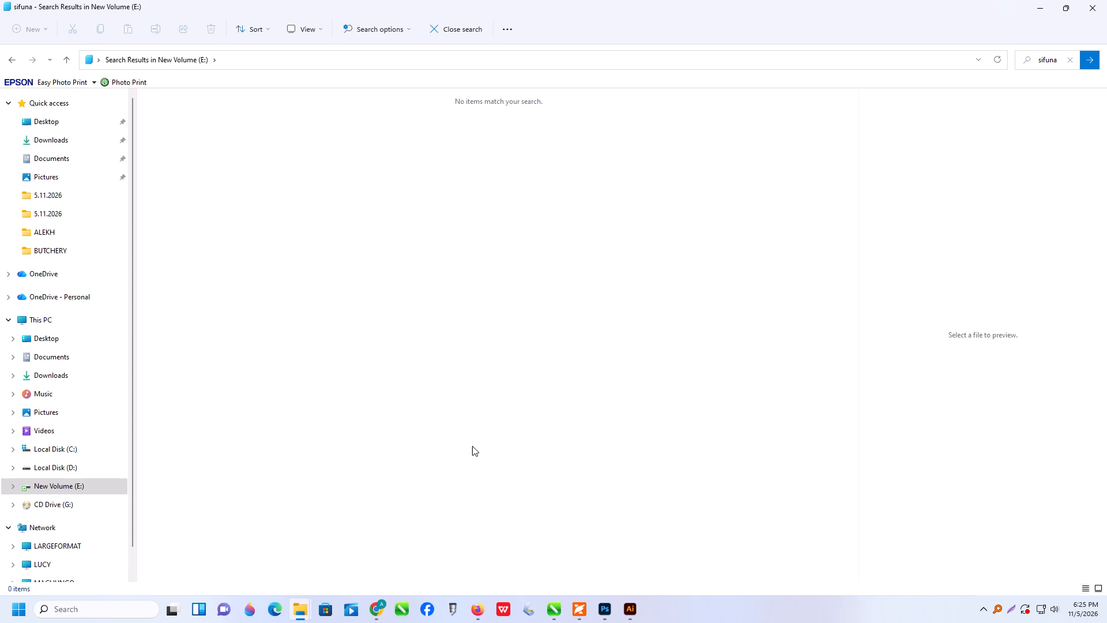
Open the NO CUT folder on the Desktop and maximize its window.
{"action": "left_click", "coordinate": [68, 467]}
{"action": "scroll", "coordinate": [46, 208], "scroll_direction": "up", "scroll_amount": 2}
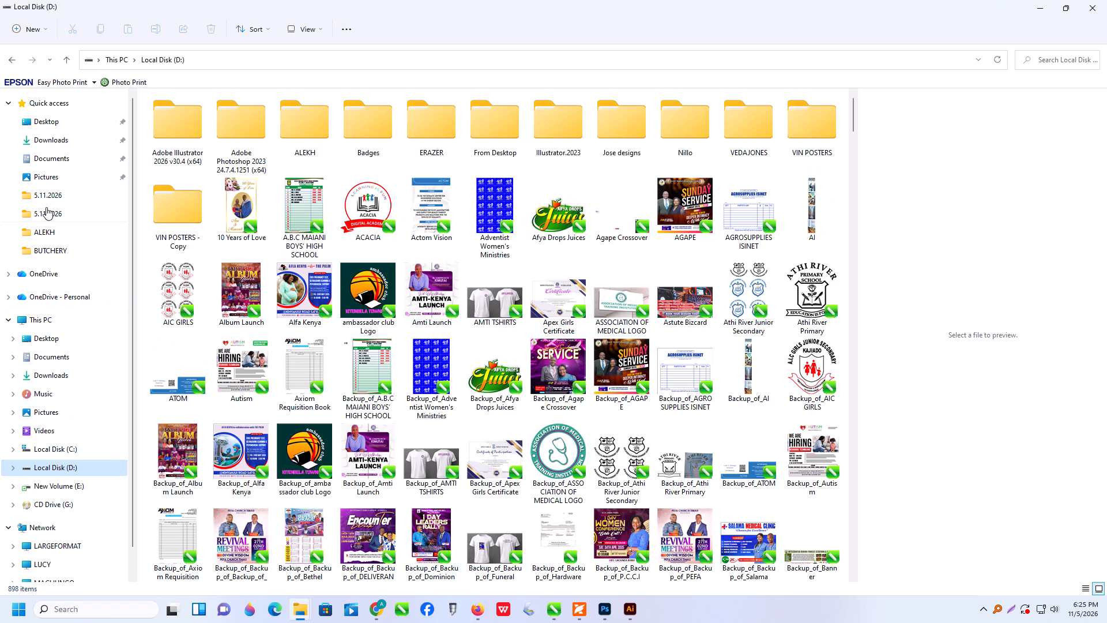
{"action": "left_click", "coordinate": [62, 123]}
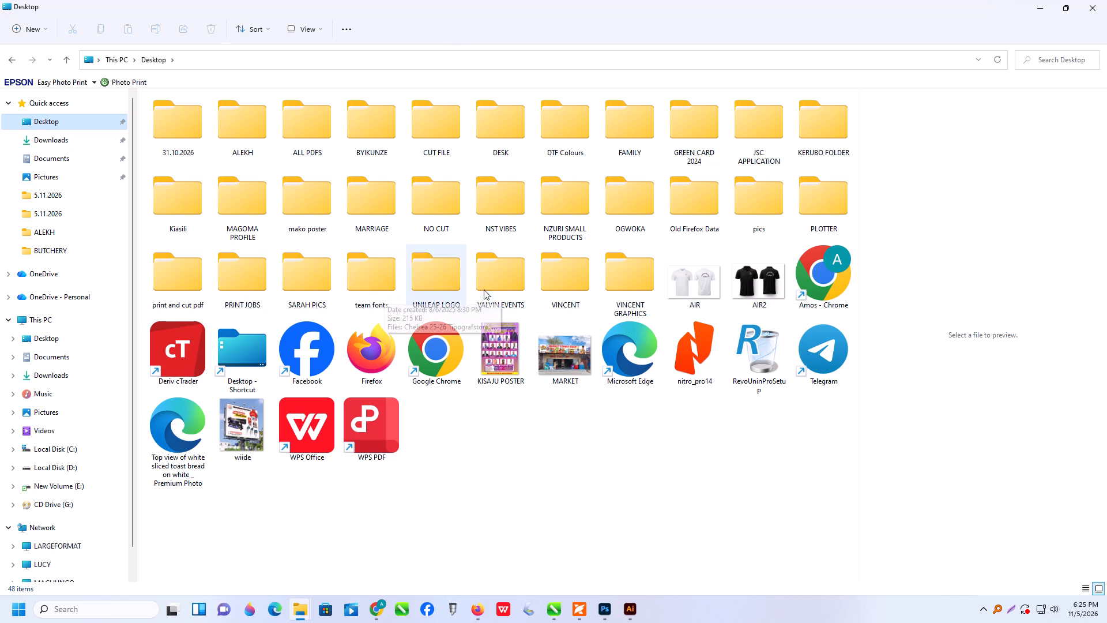
{"action": "left_click", "coordinate": [435, 195]}
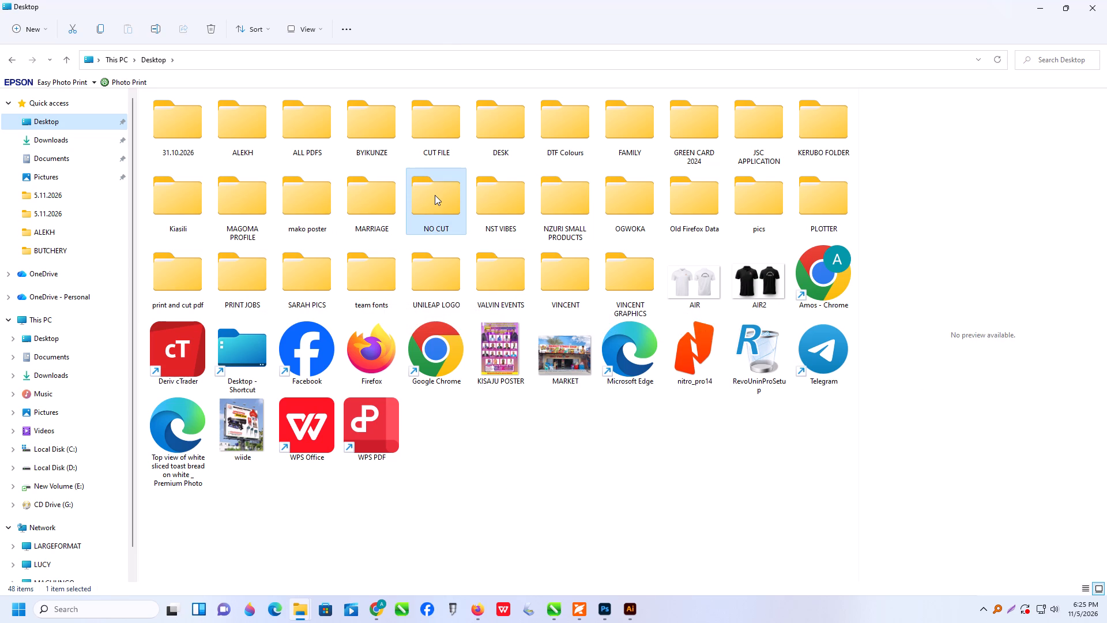
{"action": "triple_click", "coordinate": [428, 209]}
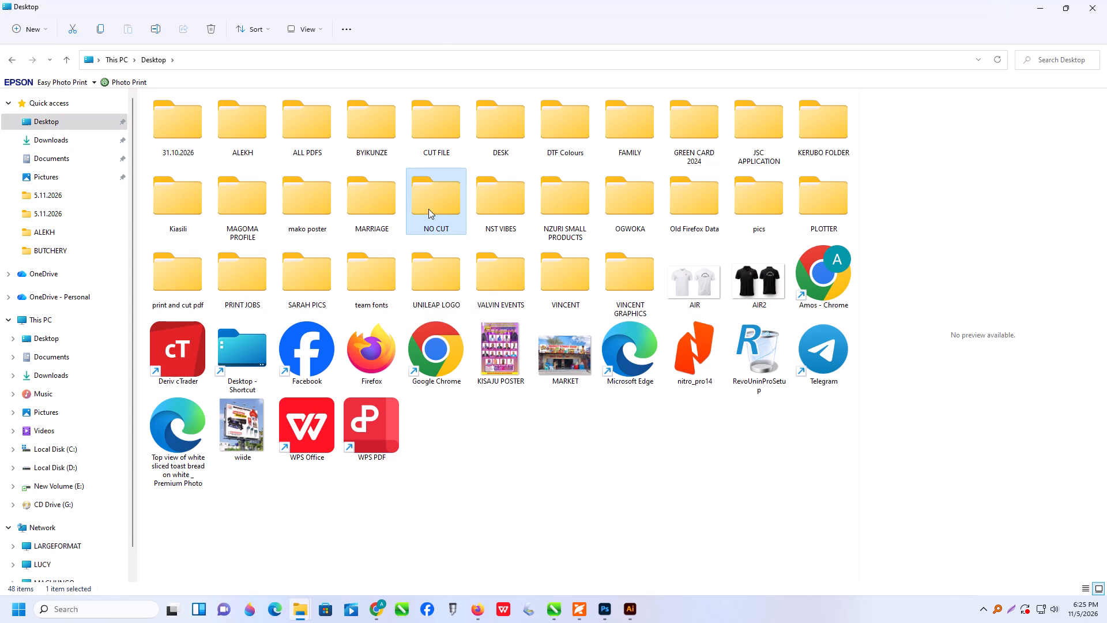
{"action": "triple_click", "coordinate": [429, 209]}
{"action": "triple_click", "coordinate": [429, 207]}
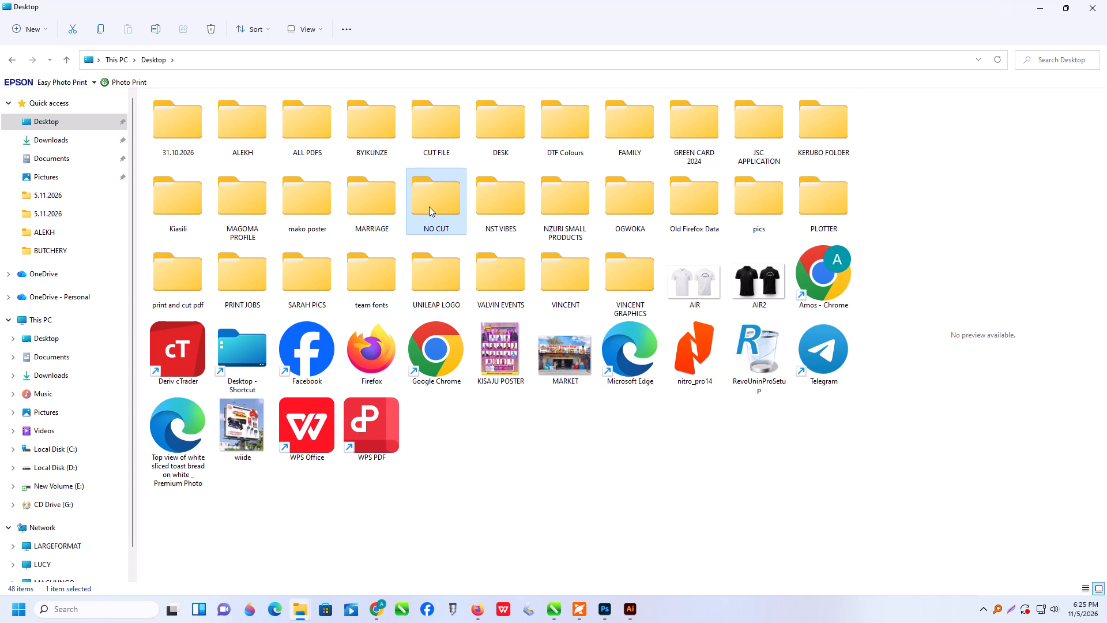
{"action": "left_click", "coordinate": [429, 207]}
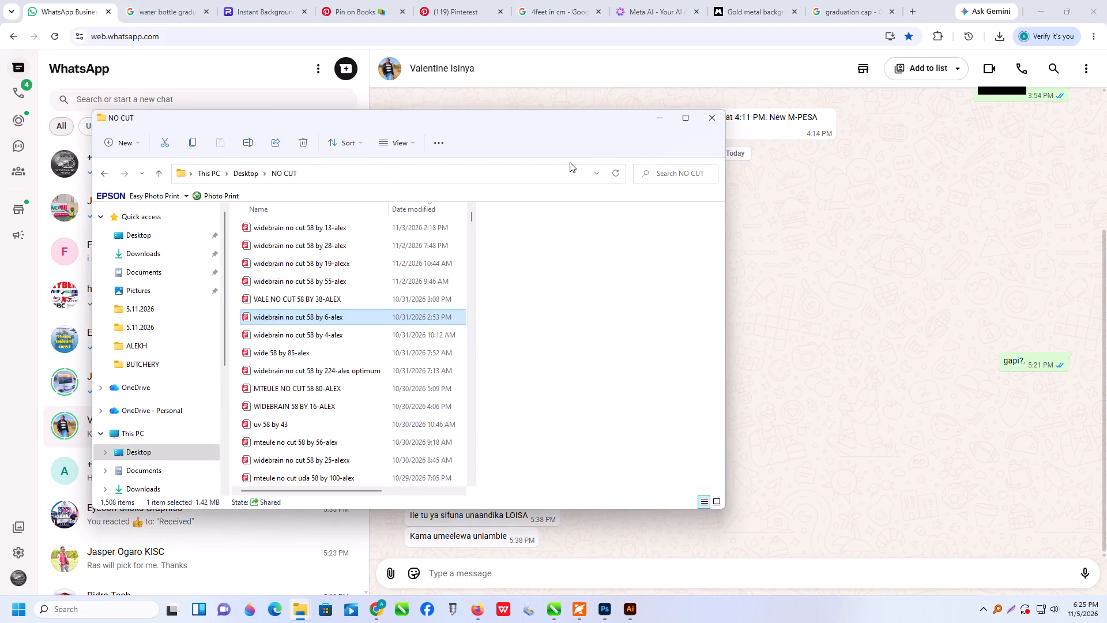
{"action": "left_click", "coordinate": [688, 120]}
Search the NO CUT folder for "mteul".
{"action": "left_click", "coordinate": [1048, 63]}
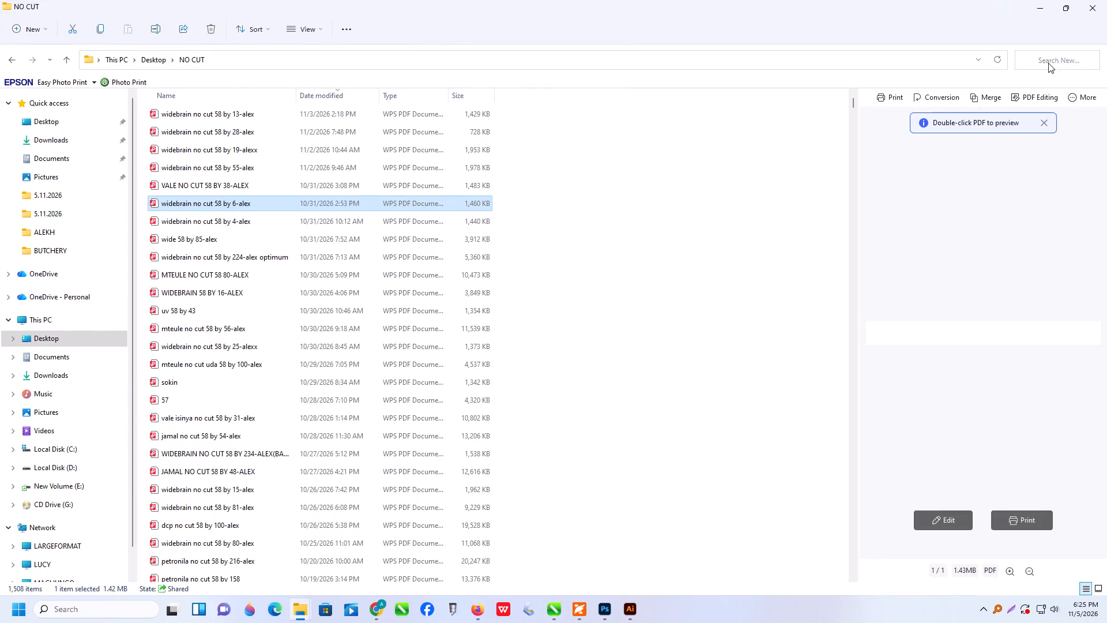
{"action": "type", "text": "mteul"}
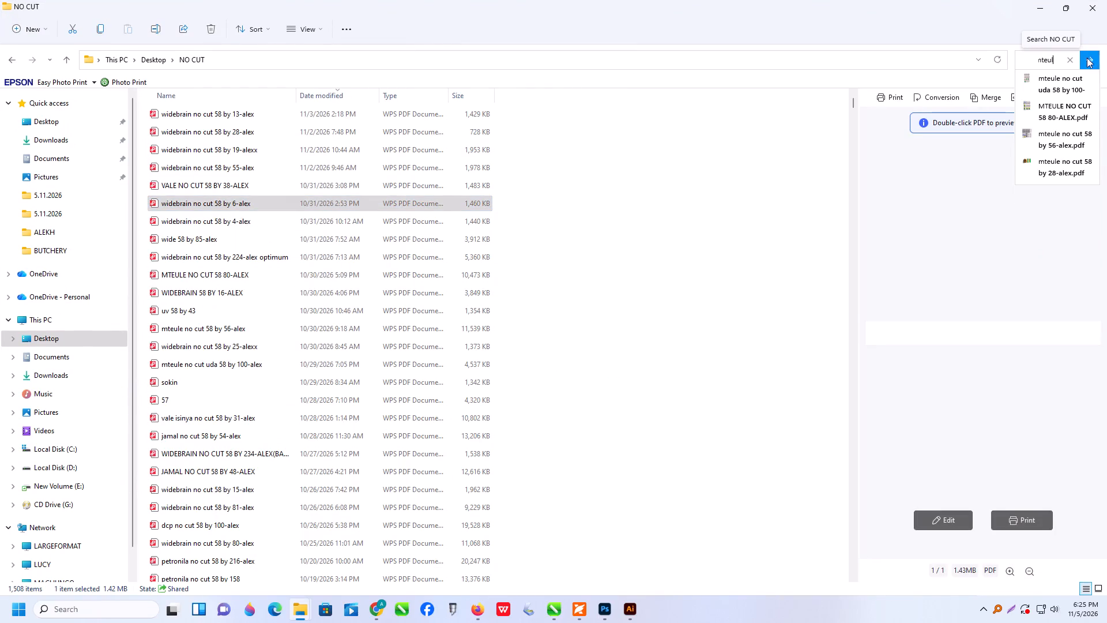
{"action": "left_click", "coordinate": [1089, 57]}
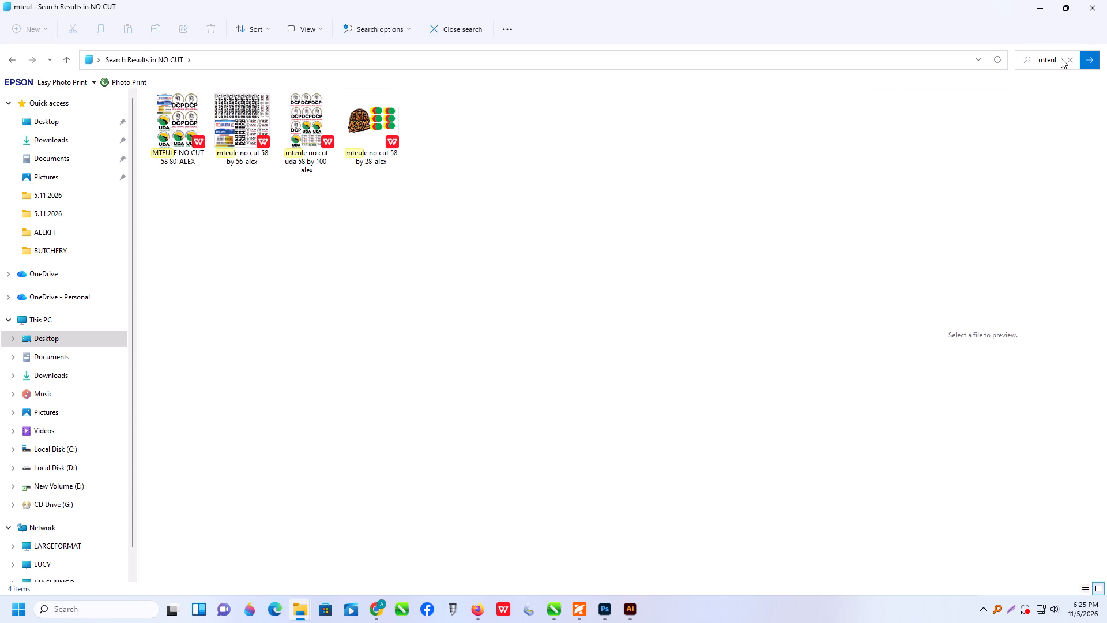
Replace the NO CUT folder search with "sifu", and extend the query to "sifuna".
{"action": "left_click", "coordinate": [1038, 63]}
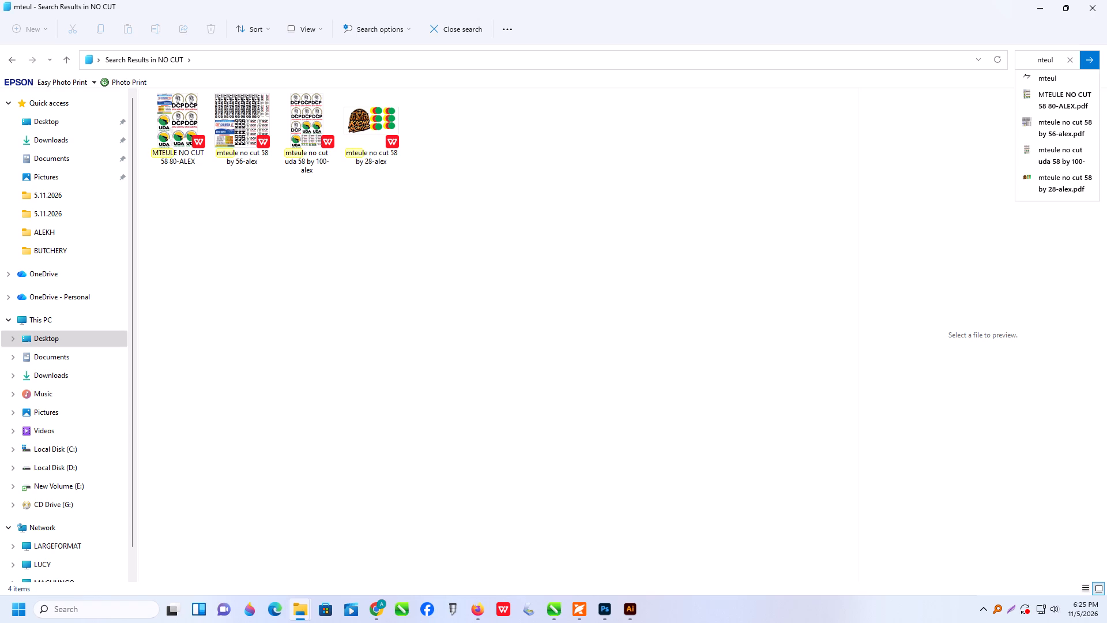
{"action": "triple_click", "coordinate": [1042, 56]}
{"action": "triple_click", "coordinate": [1042, 56]}
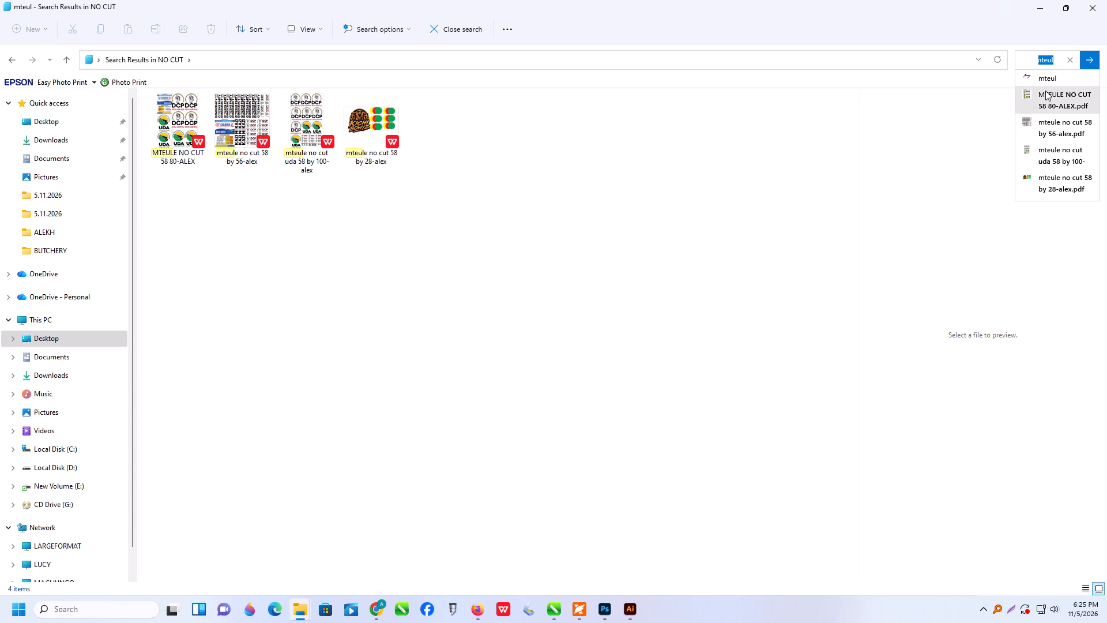
{"action": "key", "text": "BackSpace"}
{"action": "key", "text": "BackSpace"}
{"action": "key", "text": "BackSpace"}
{"action": "type", "text": "sifu"}
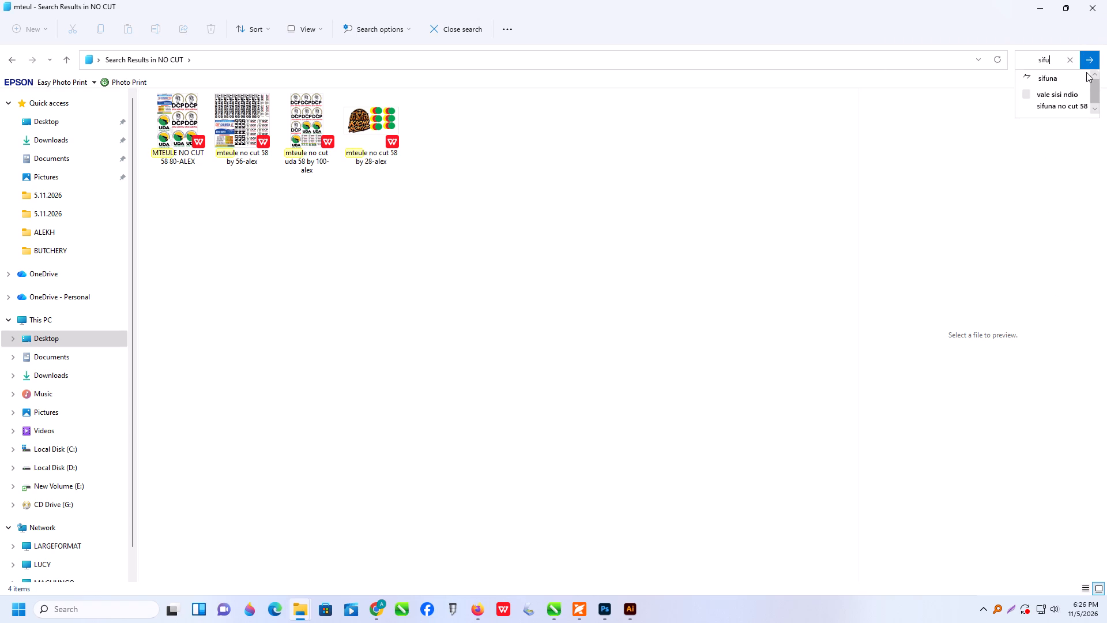
{"action": "left_click", "coordinate": [1092, 59]}
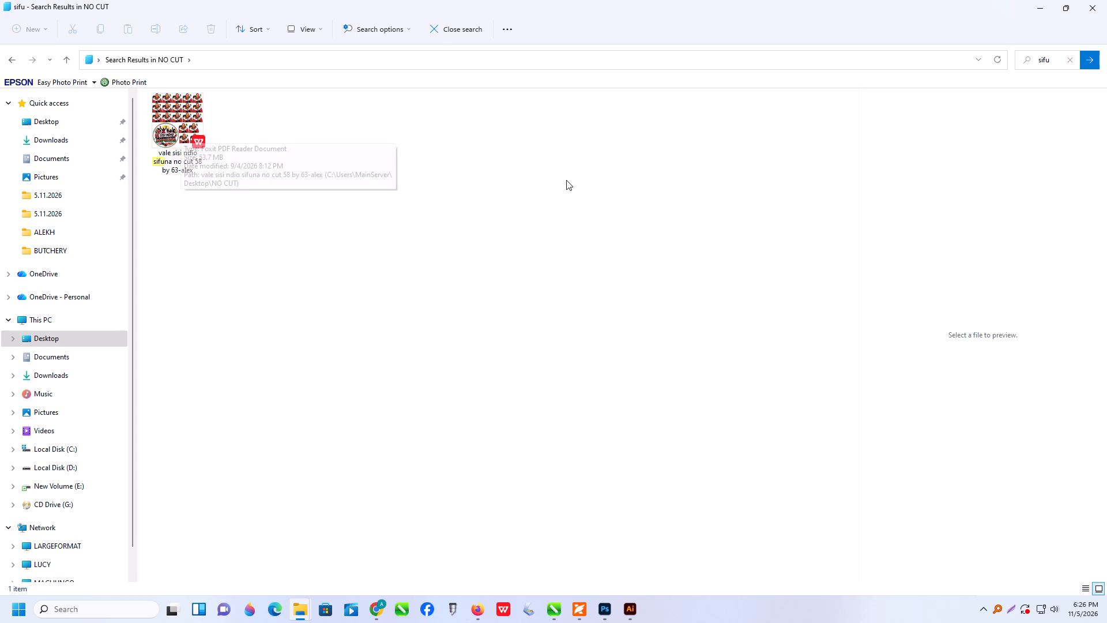
{"action": "left_click", "coordinate": [1053, 61]}
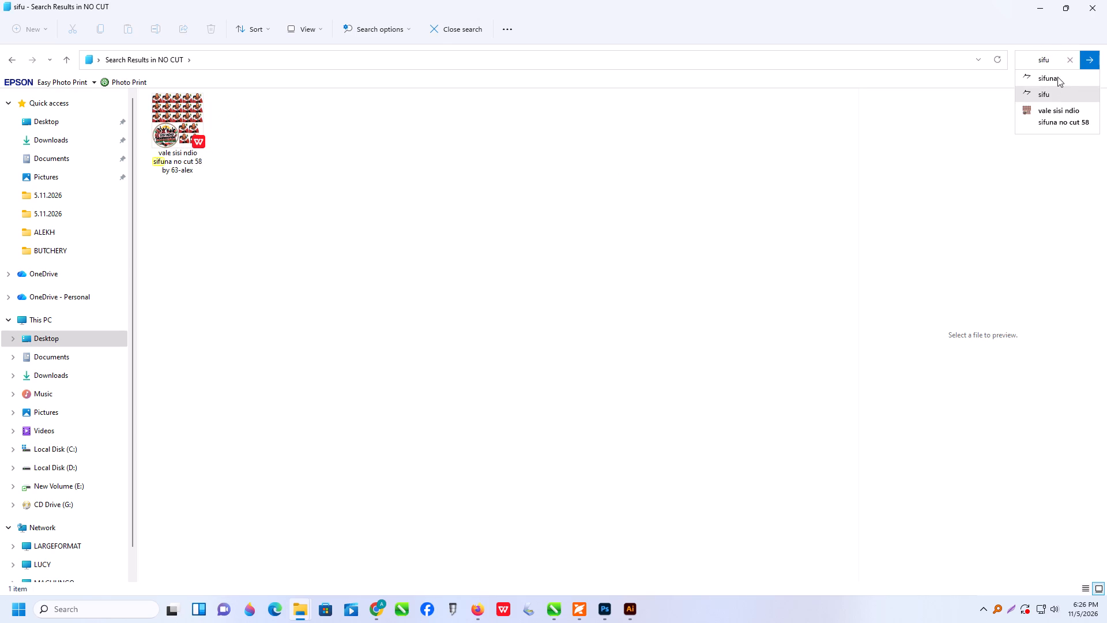
{"action": "left_click", "coordinate": [1057, 77]}
Open the PDF "vale sisi ndio sifuna no cut 58 by 63-alex" in CorelDRAW 2021, accepting the import.
{"action": "left_click", "coordinate": [155, 137]}
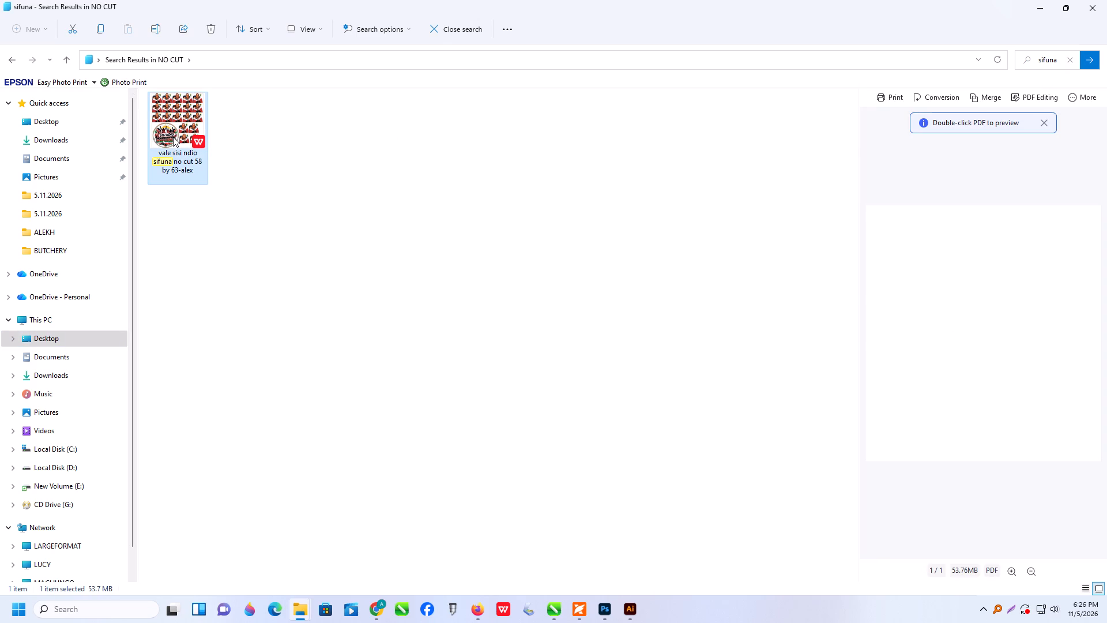
{"action": "right_click", "coordinate": [173, 136]}
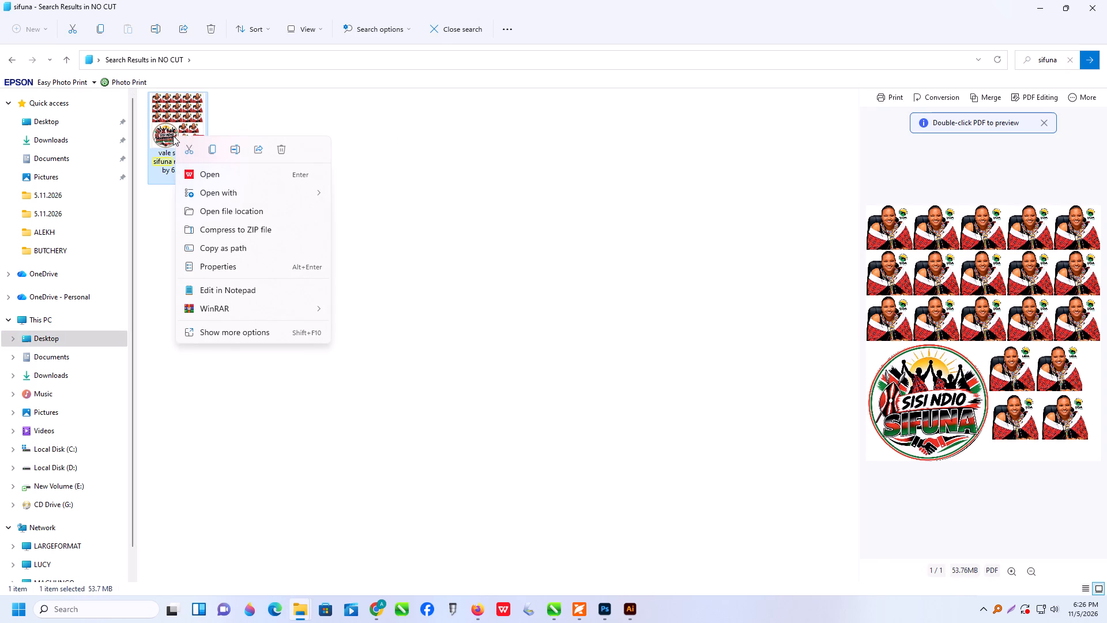
{"action": "left_click", "coordinate": [220, 189]}
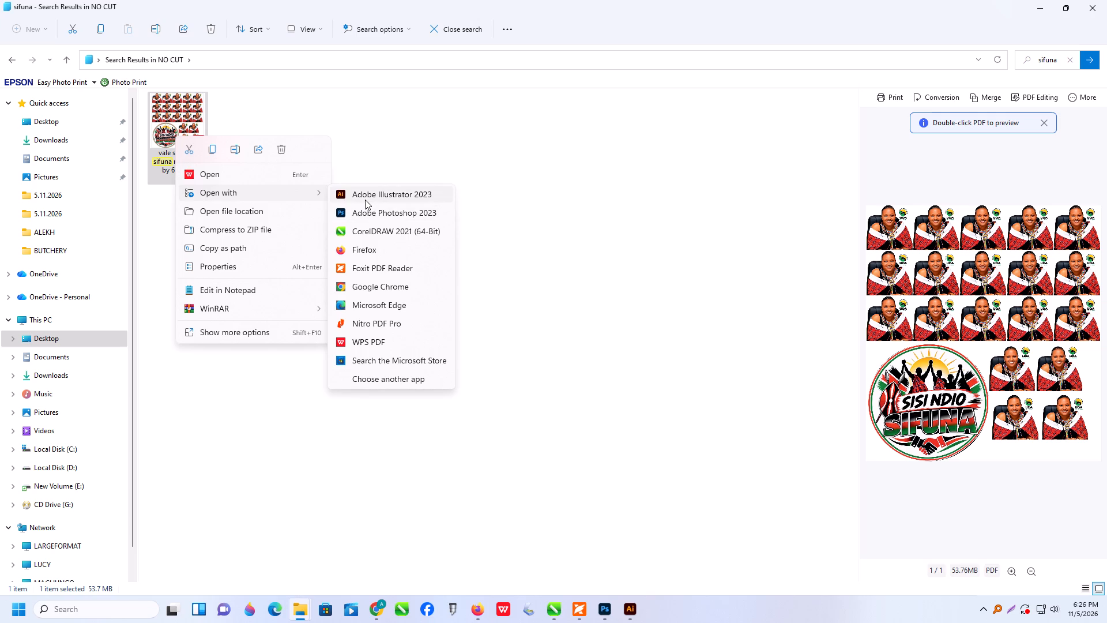
{"action": "left_click", "coordinate": [382, 230]}
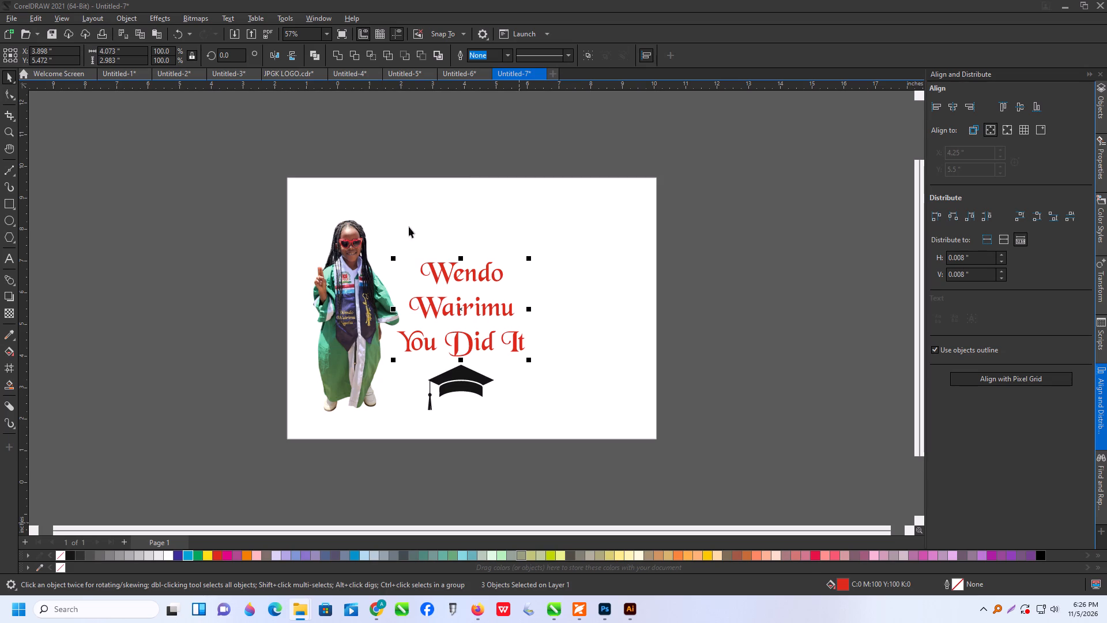
{"action": "left_click", "coordinate": [566, 342]}
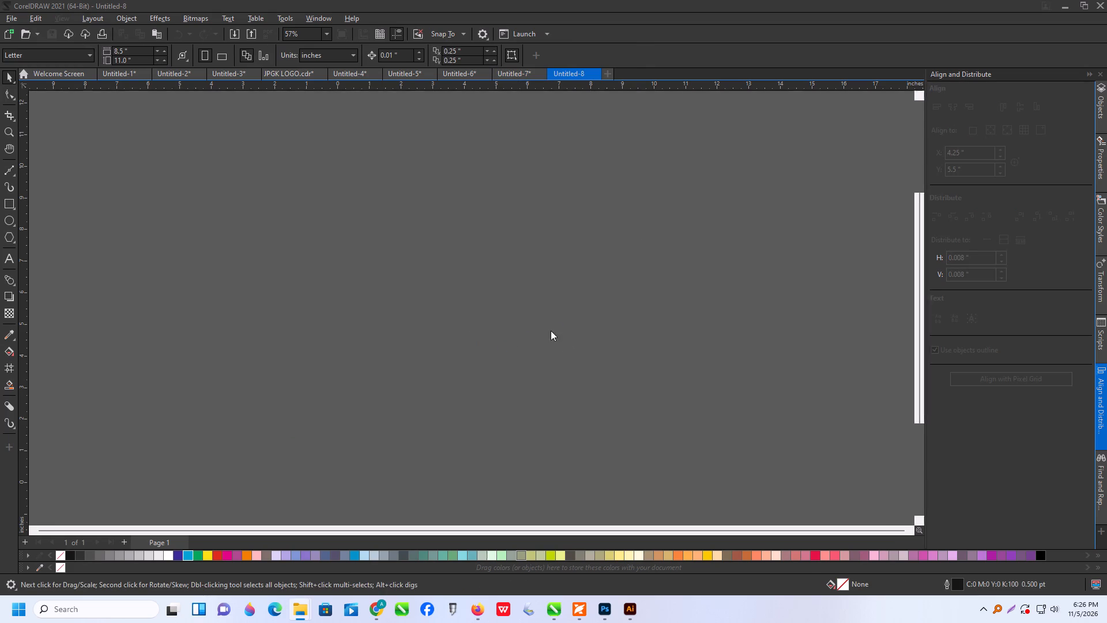
Copy the round SISI NDIO SIFUNA logo from the imported sheet.
{"action": "scroll", "coordinate": [544, 321], "scroll_direction": "down", "scroll_amount": 6}
{"action": "scroll", "coordinate": [426, 385], "scroll_direction": "down", "scroll_amount": 4}
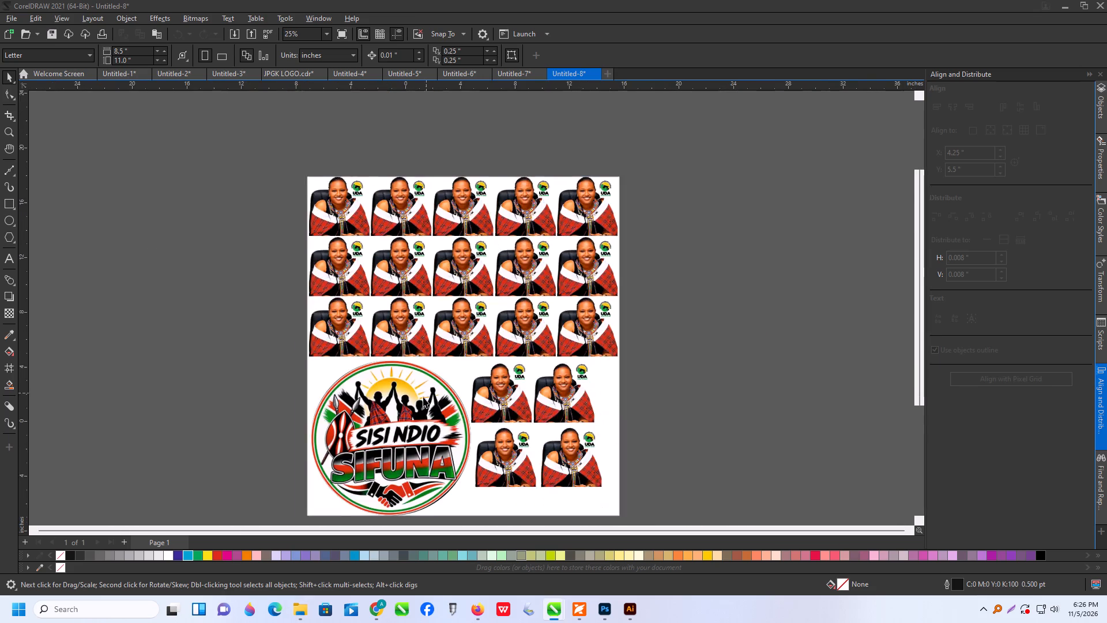
{"action": "scroll", "coordinate": [382, 460], "scroll_direction": "up", "scroll_amount": 5}
{"action": "left_click", "coordinate": [381, 441]}
{"action": "scroll", "coordinate": [386, 393], "scroll_direction": "down", "scroll_amount": 4}
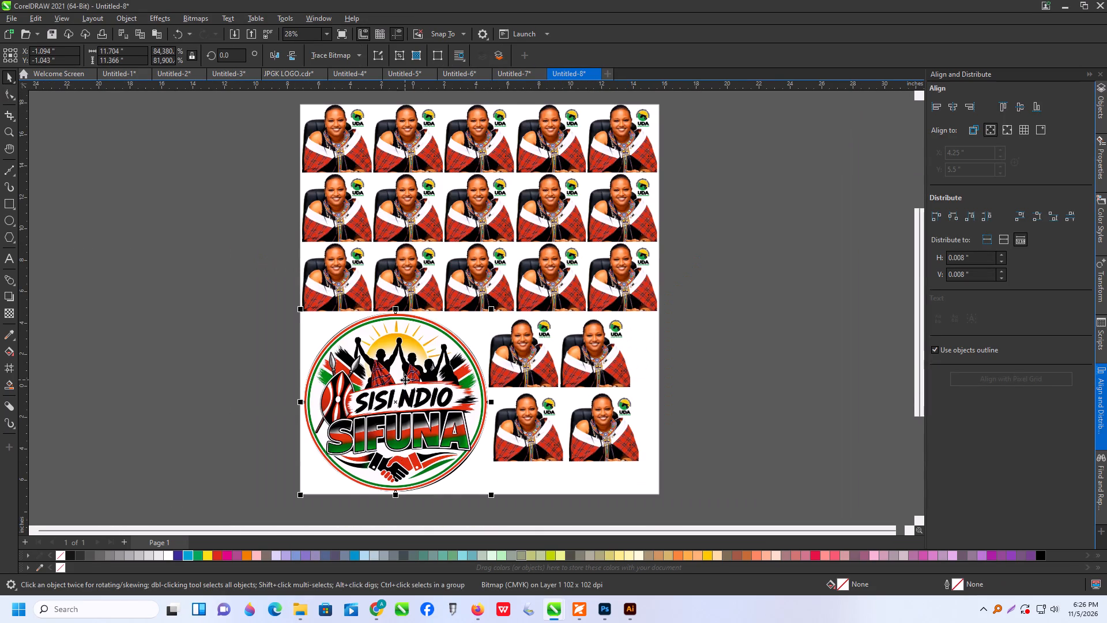
{"action": "key", "text": "ctrl+c"}
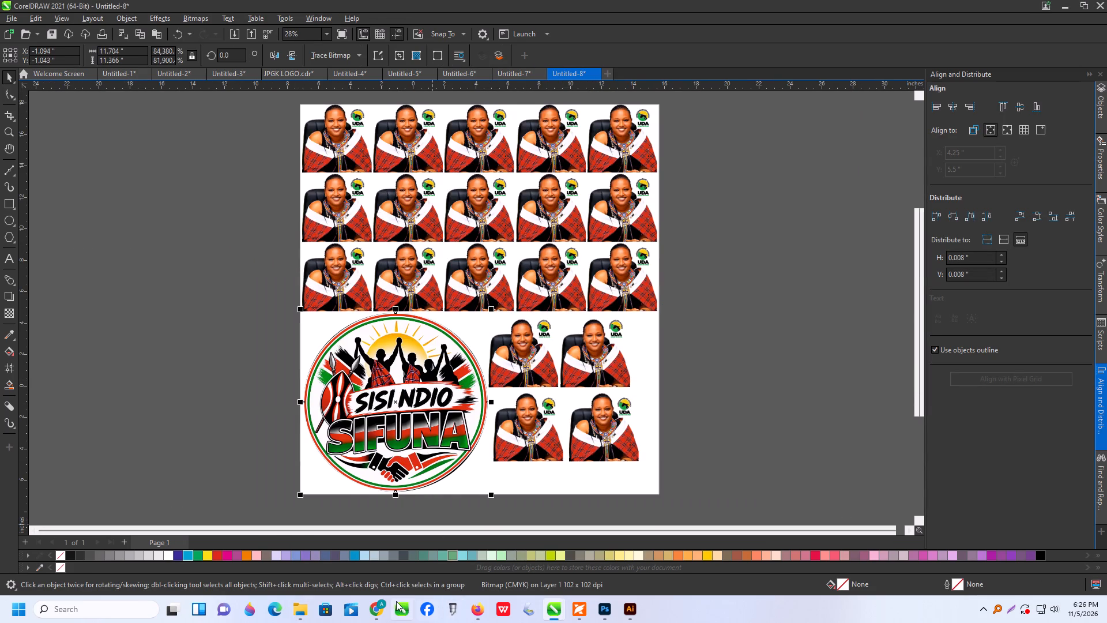